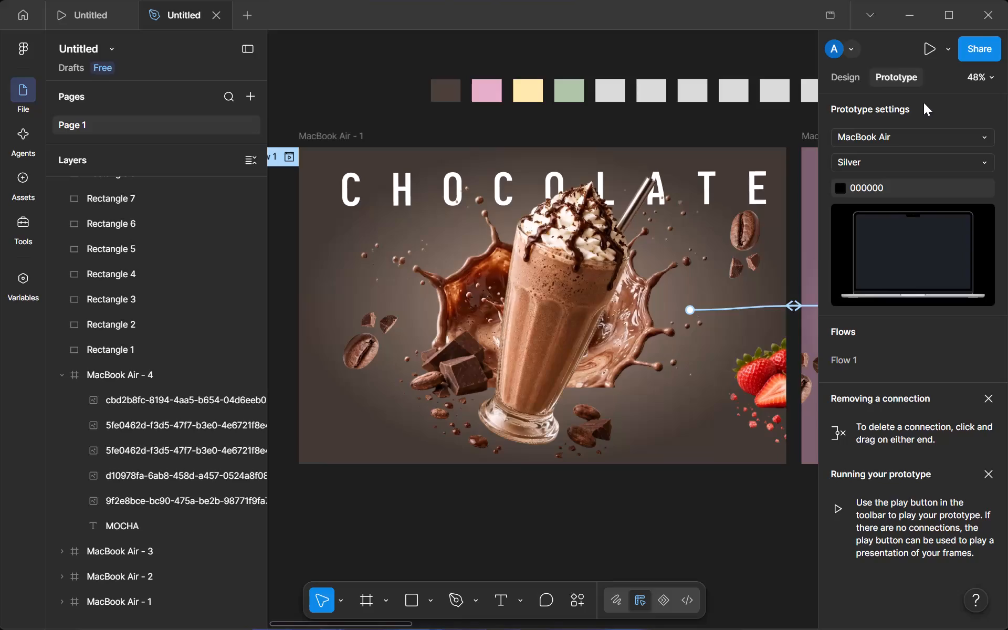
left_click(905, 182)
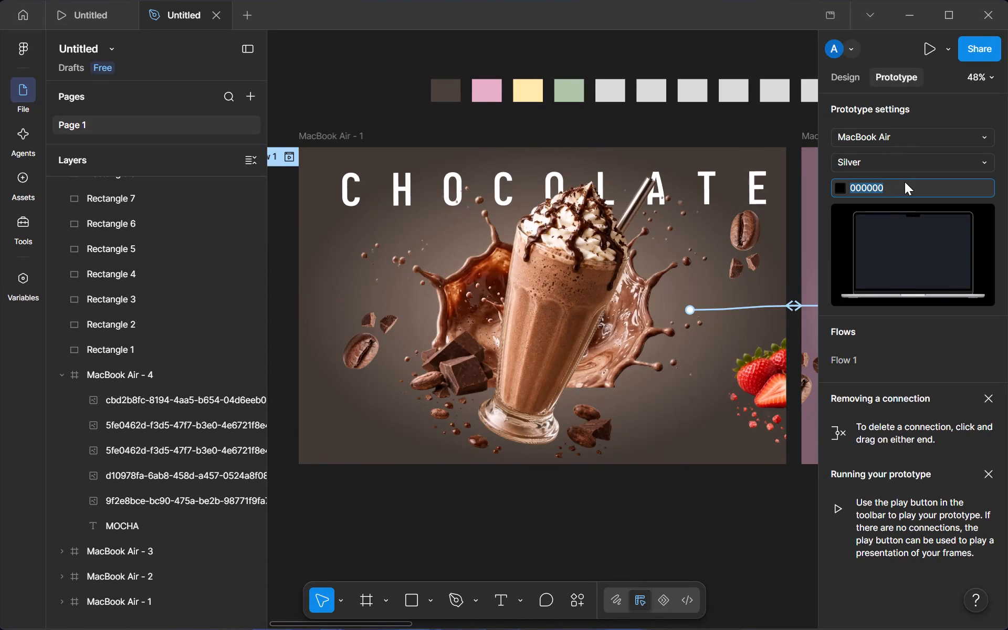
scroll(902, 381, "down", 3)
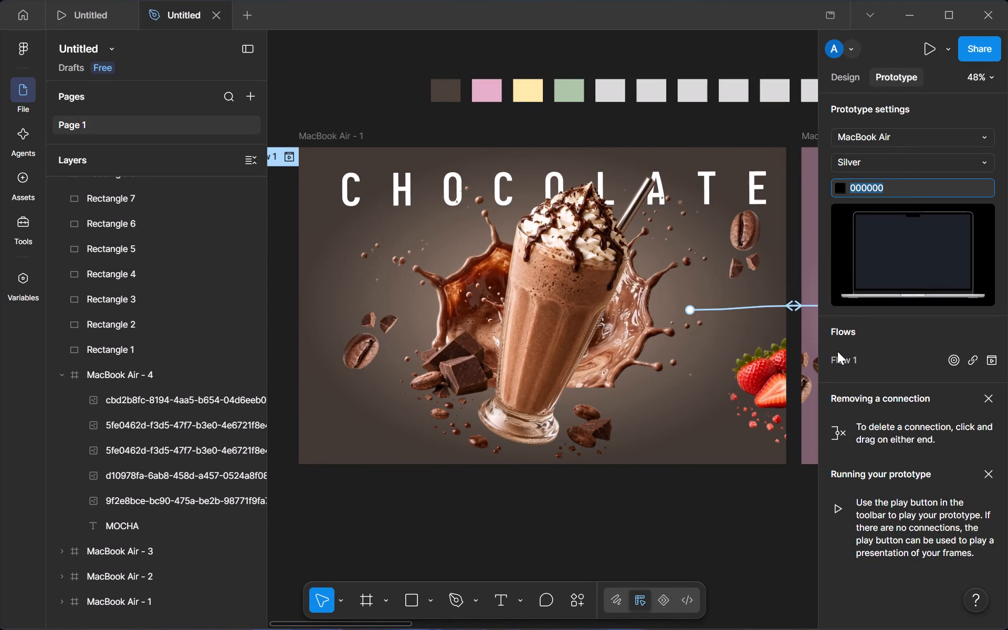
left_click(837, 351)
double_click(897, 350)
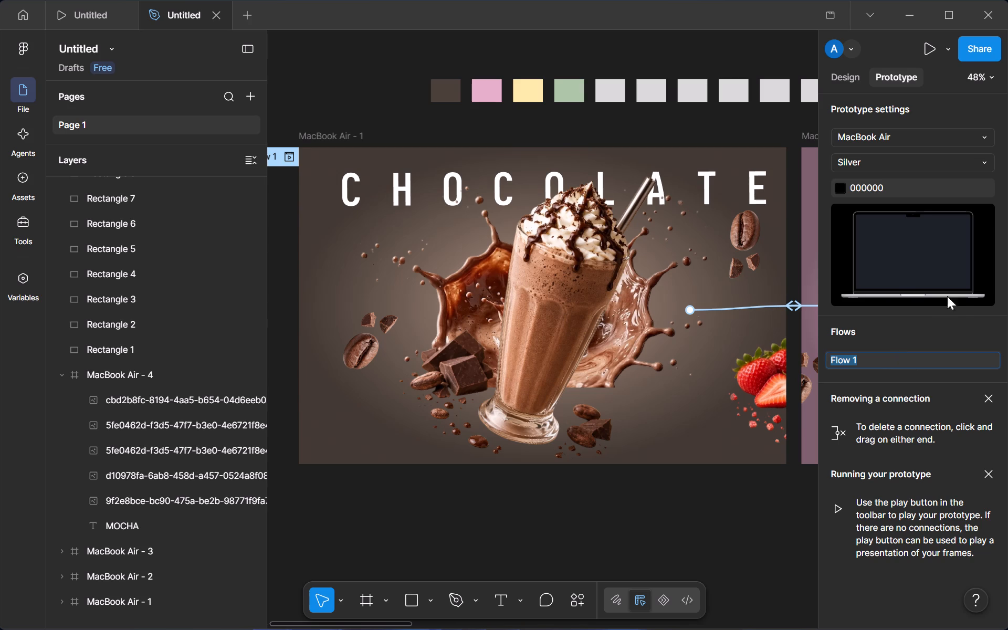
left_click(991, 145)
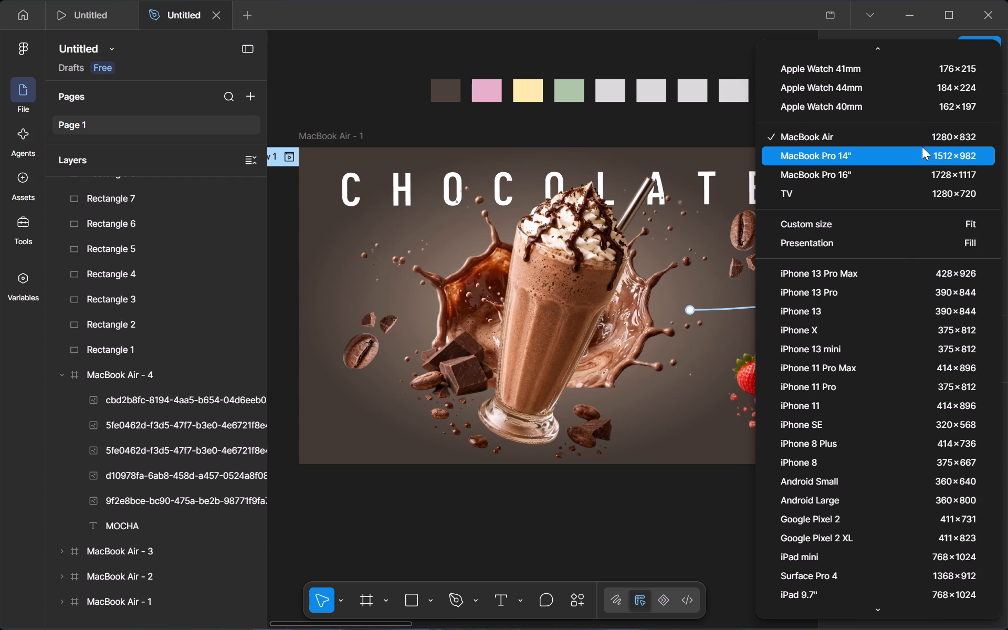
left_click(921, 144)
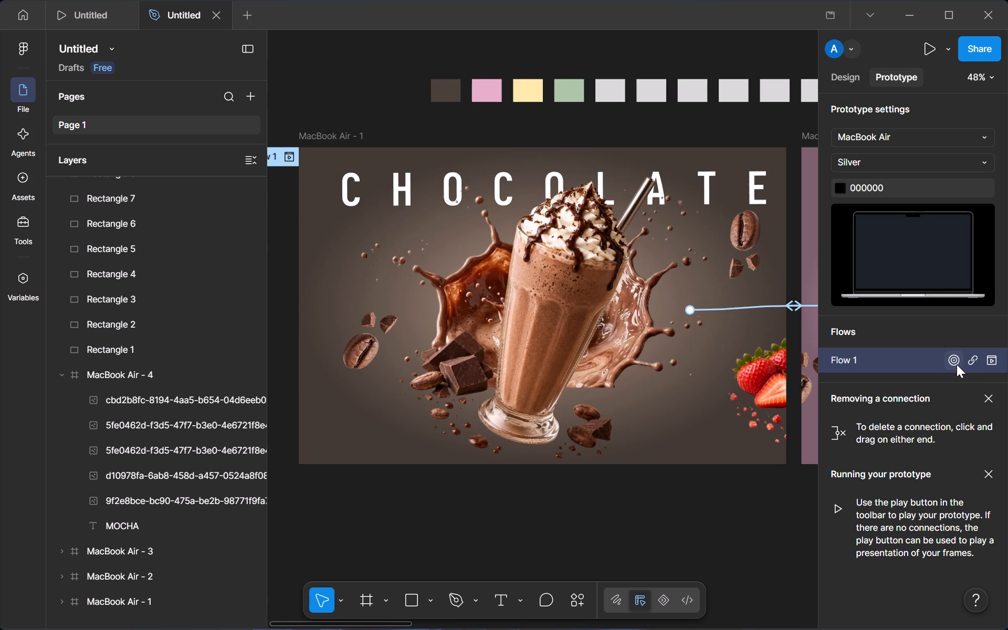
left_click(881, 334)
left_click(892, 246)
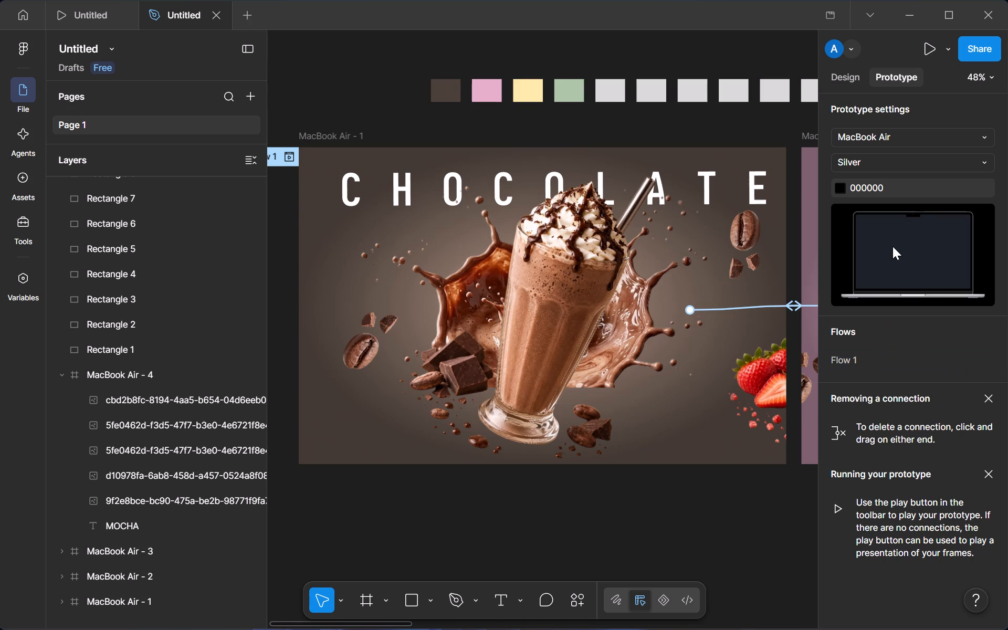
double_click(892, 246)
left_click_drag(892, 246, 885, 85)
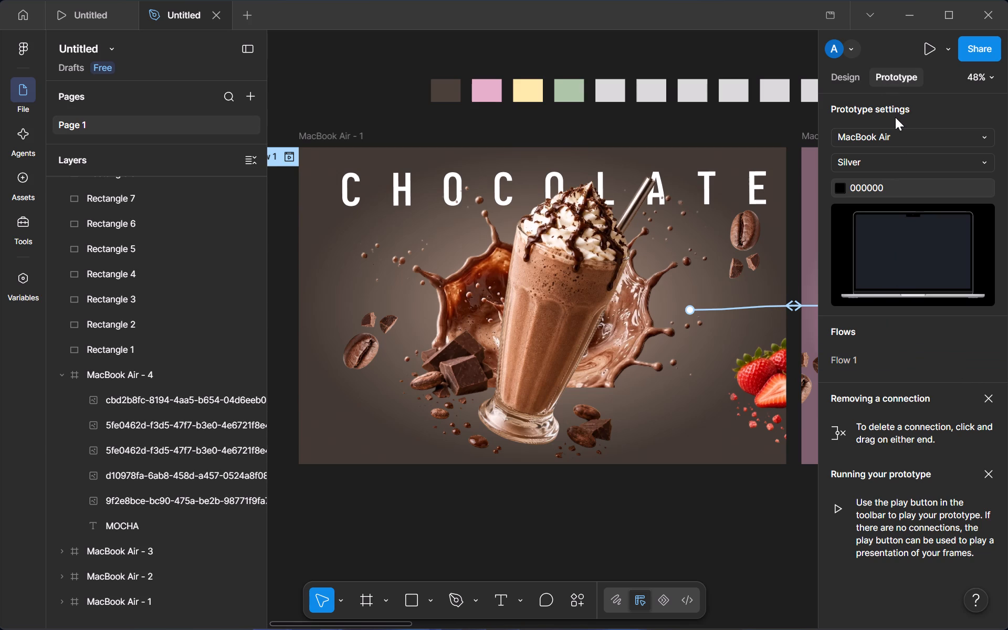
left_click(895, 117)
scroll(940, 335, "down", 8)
Dismiss the two prototype tips about running the prototype and removing a connection.
left_click(989, 470)
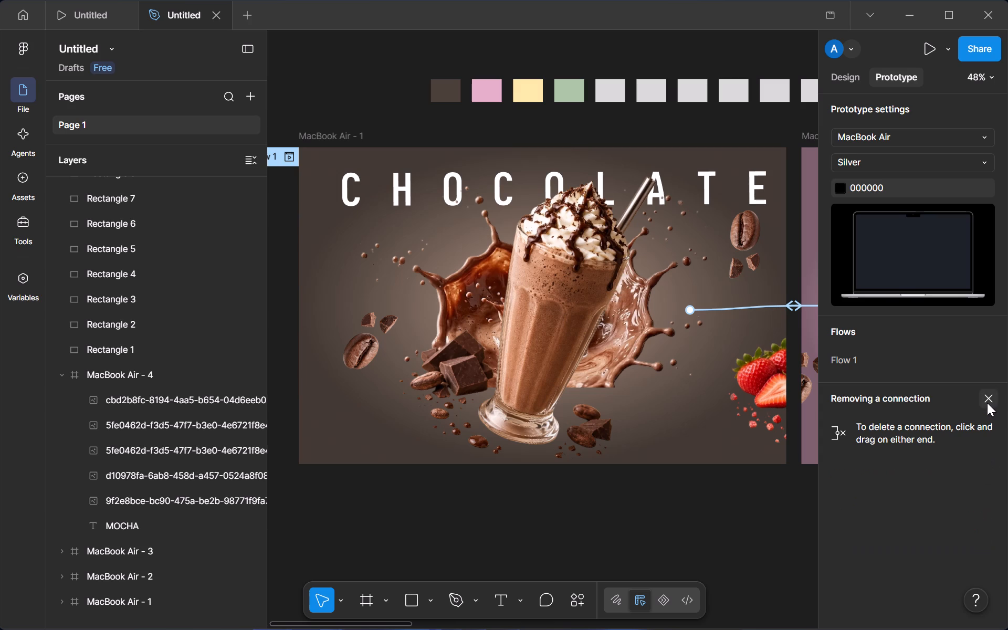
left_click(987, 403)
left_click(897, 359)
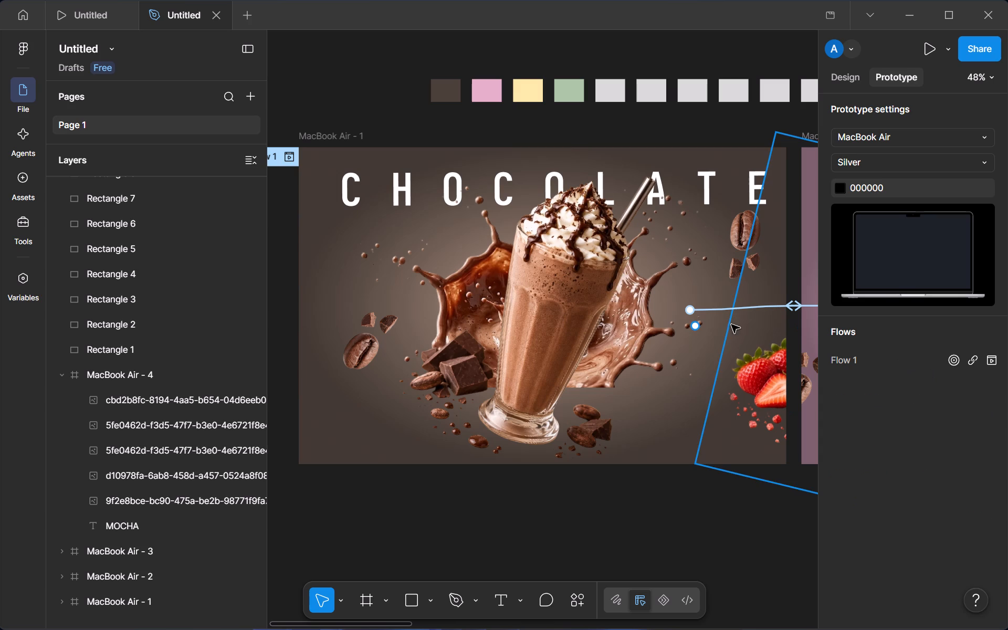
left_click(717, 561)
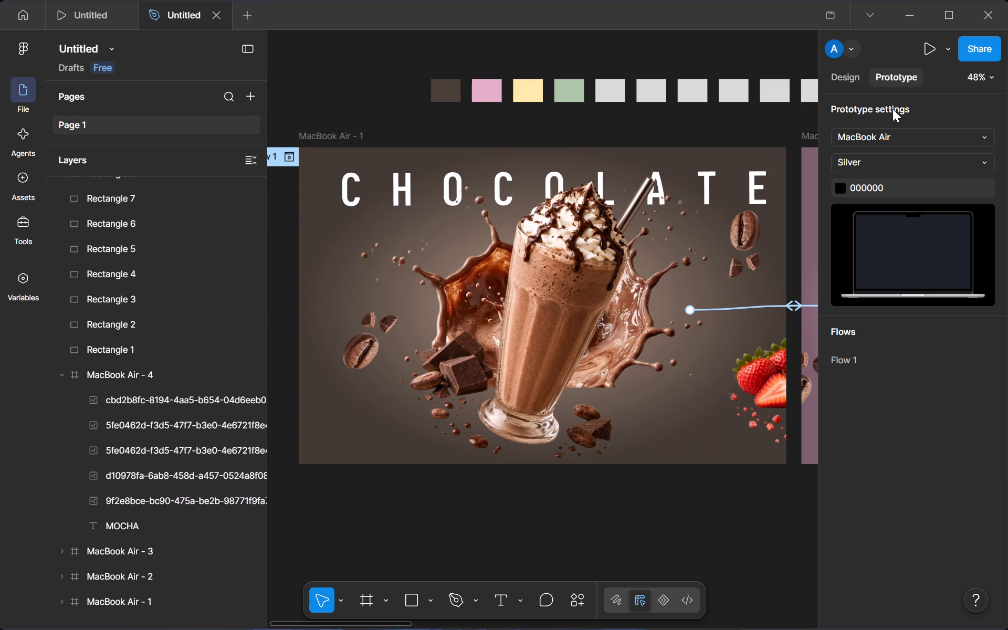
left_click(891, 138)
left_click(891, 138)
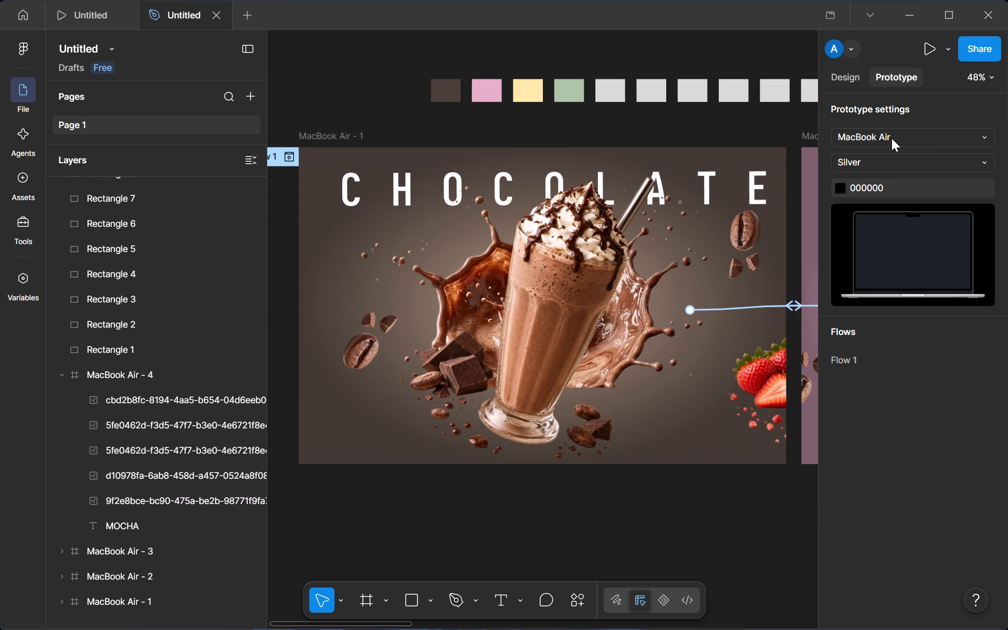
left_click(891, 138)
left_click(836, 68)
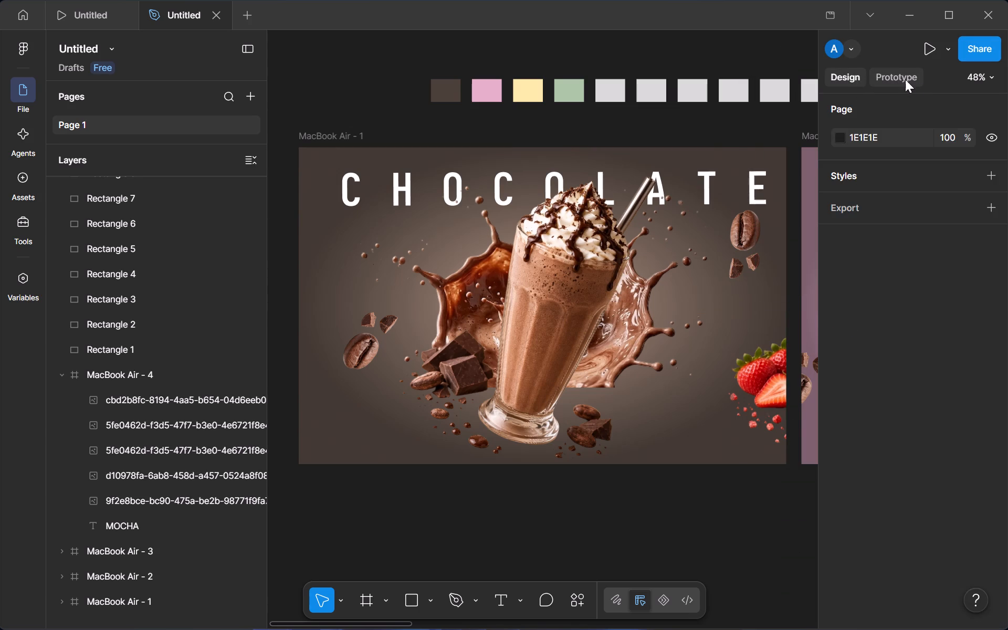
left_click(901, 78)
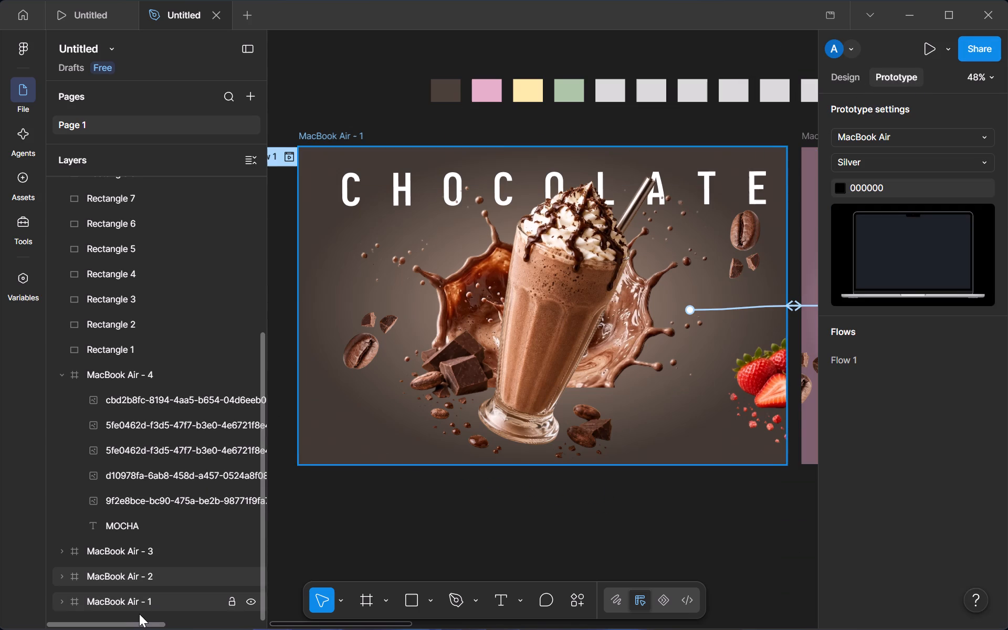
Set the scroll overflow of the MacBook Air - 1 frame to Horizontal.
left_click(141, 612)
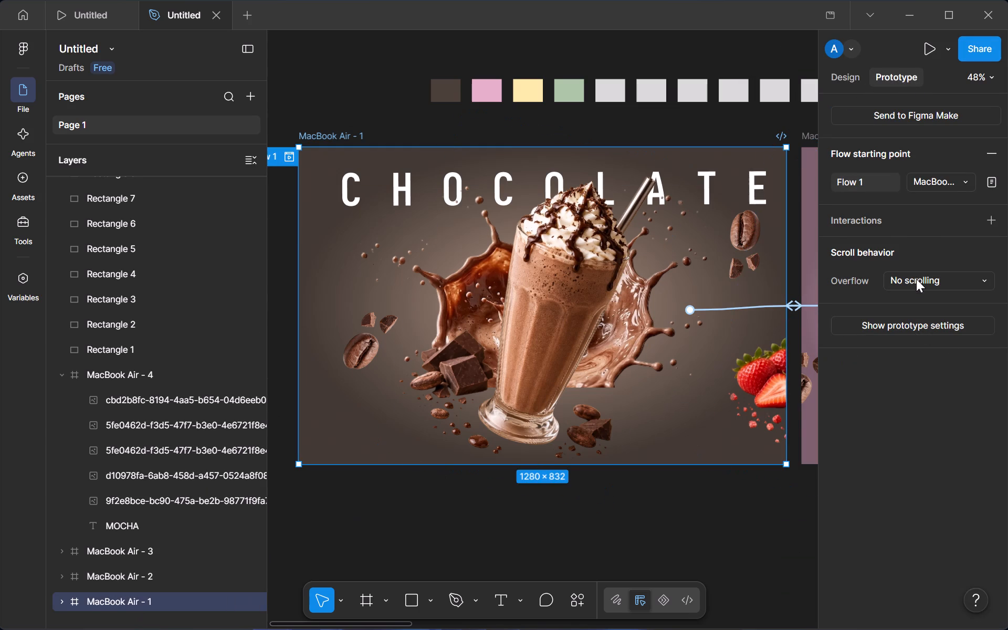
left_click(916, 274)
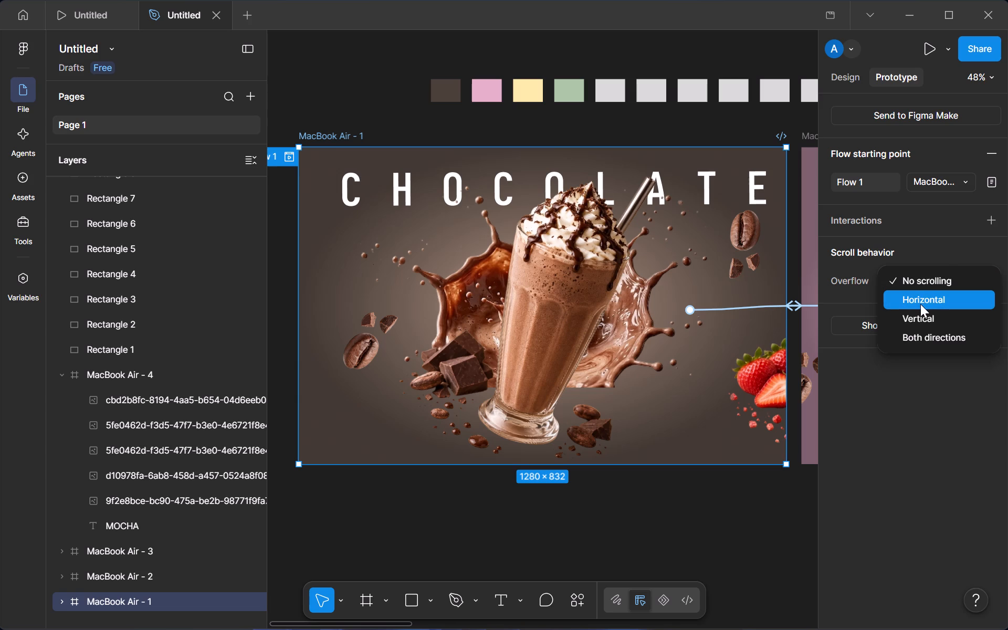
left_click(934, 300)
left_click(925, 177)
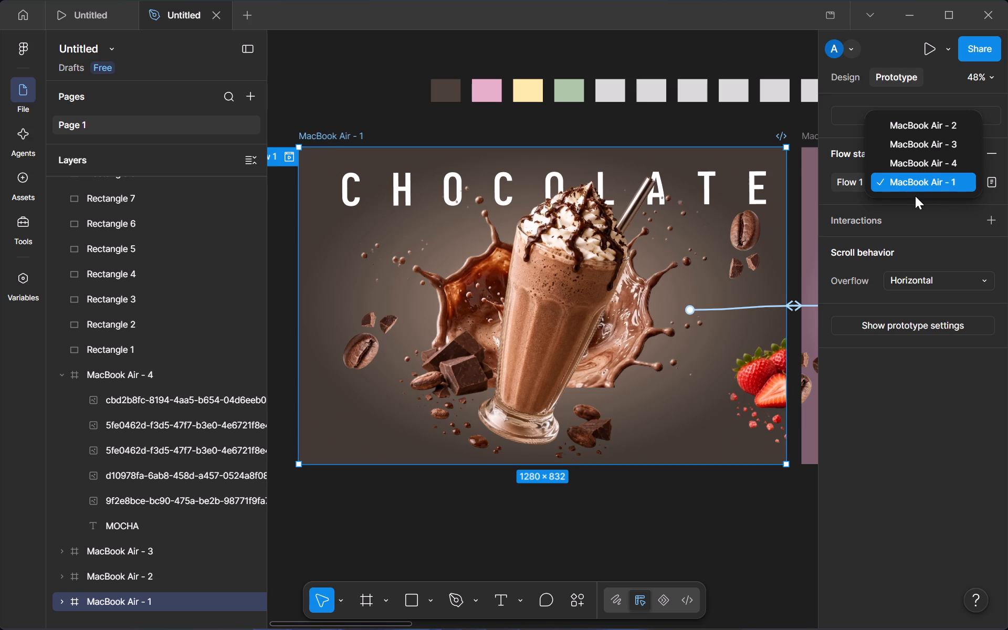
left_click(925, 184)
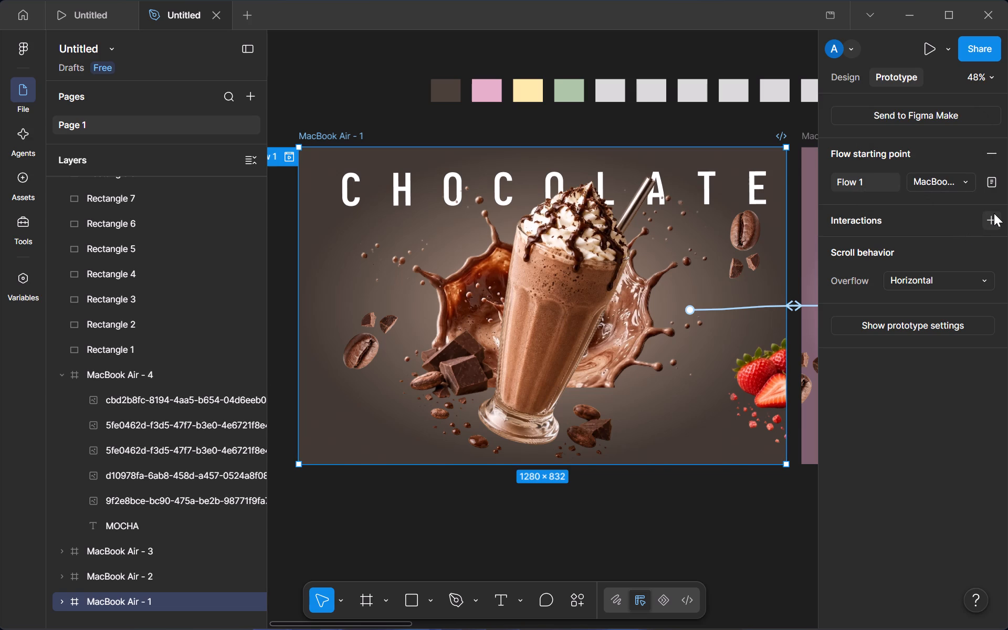
Add an interaction to the MacBook Air - 1 frame with the On drag trigger and the action left at None.
left_click(994, 213)
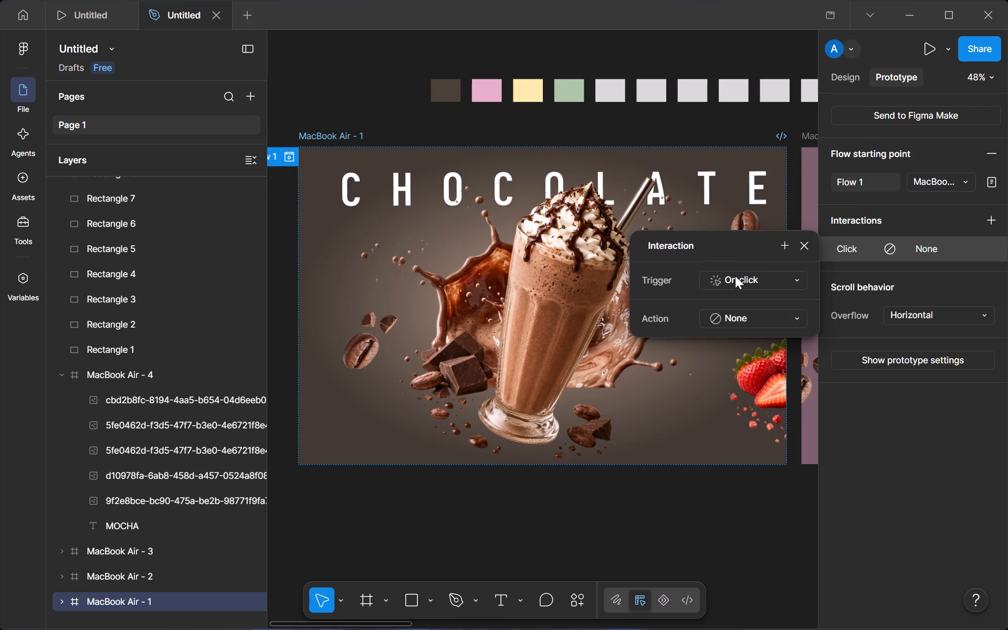
left_click(735, 276)
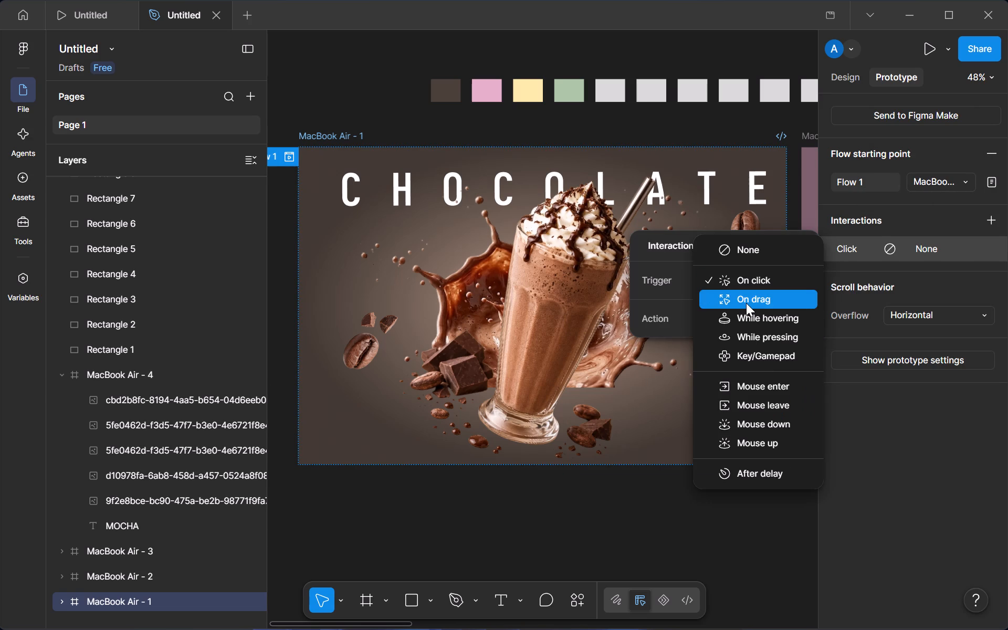
left_click(746, 303)
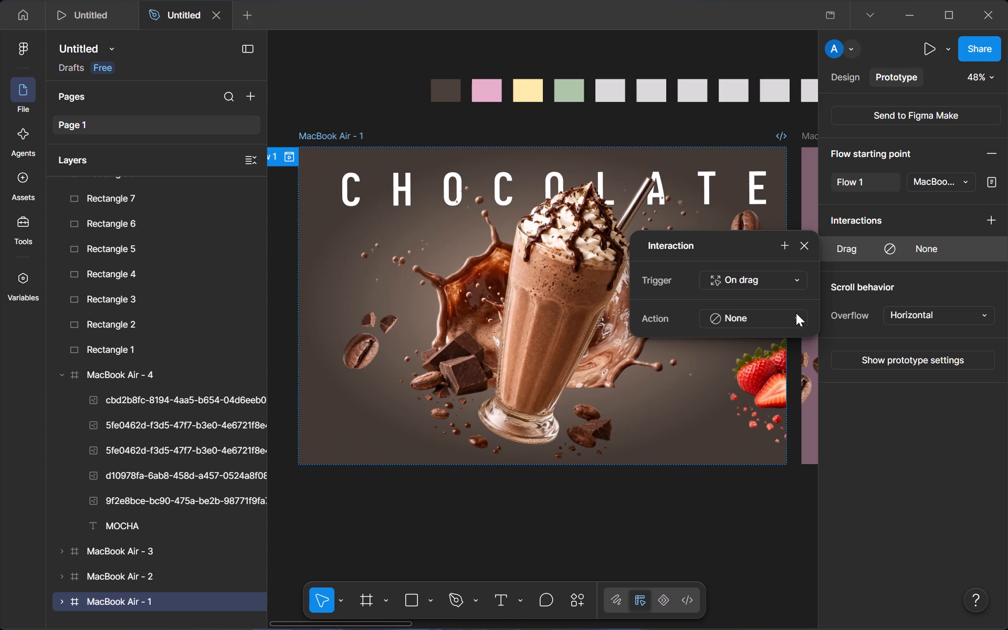
left_click(781, 317)
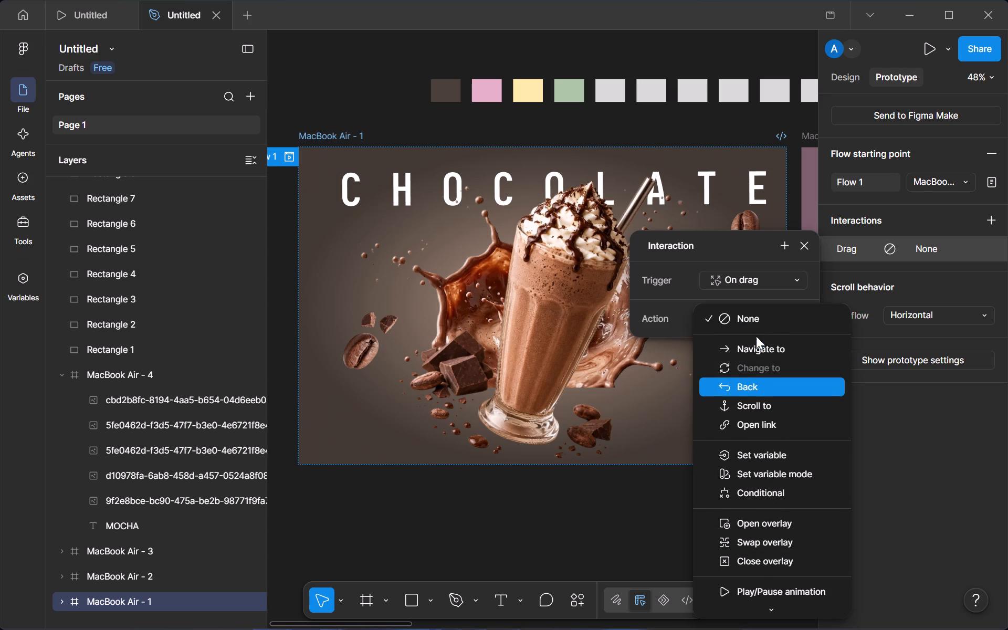
left_click(752, 312)
left_click(940, 317)
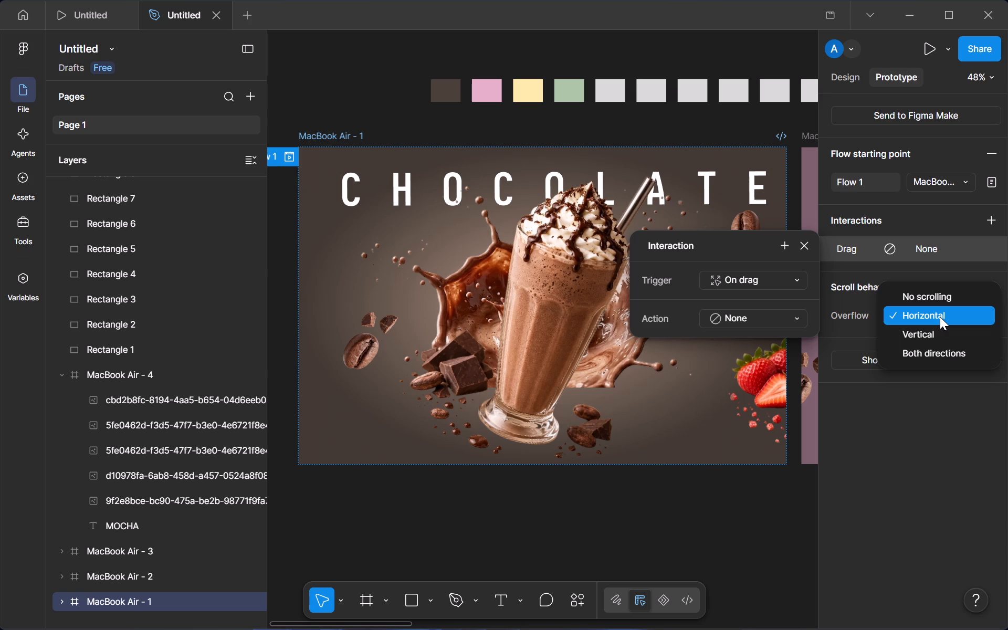
left_click(940, 317)
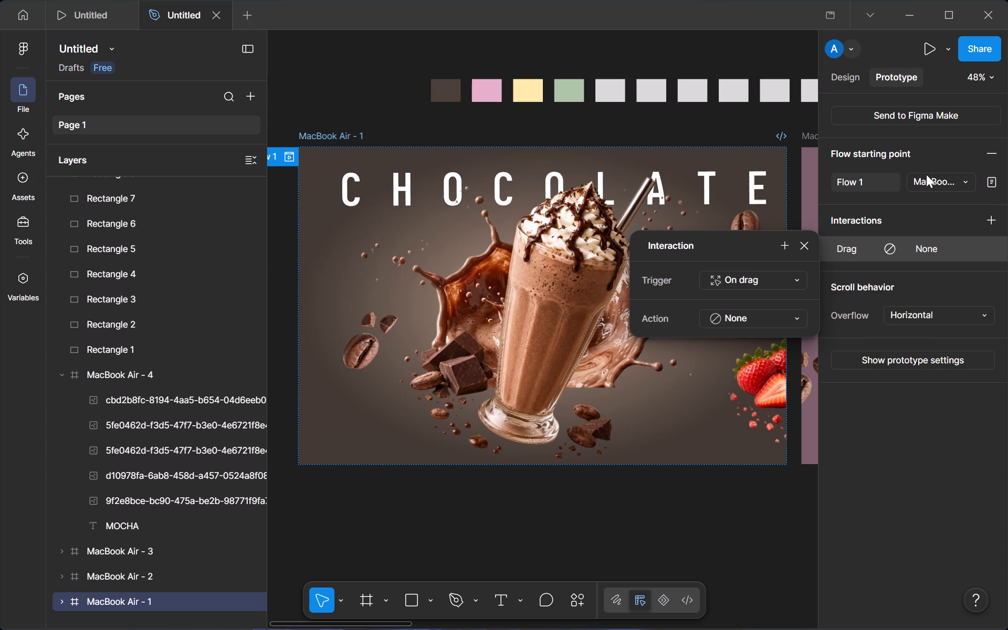
left_click(914, 244)
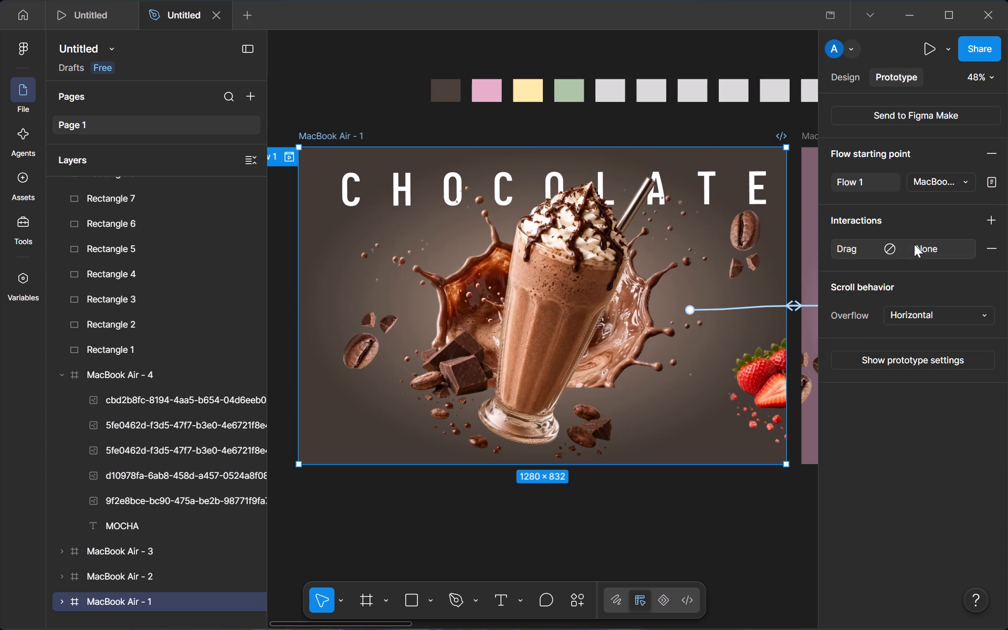
left_click(938, 250)
left_click(938, 250)
Move the Flow 1 starting point to the MacBook Air - 2 frame.
left_click(913, 179)
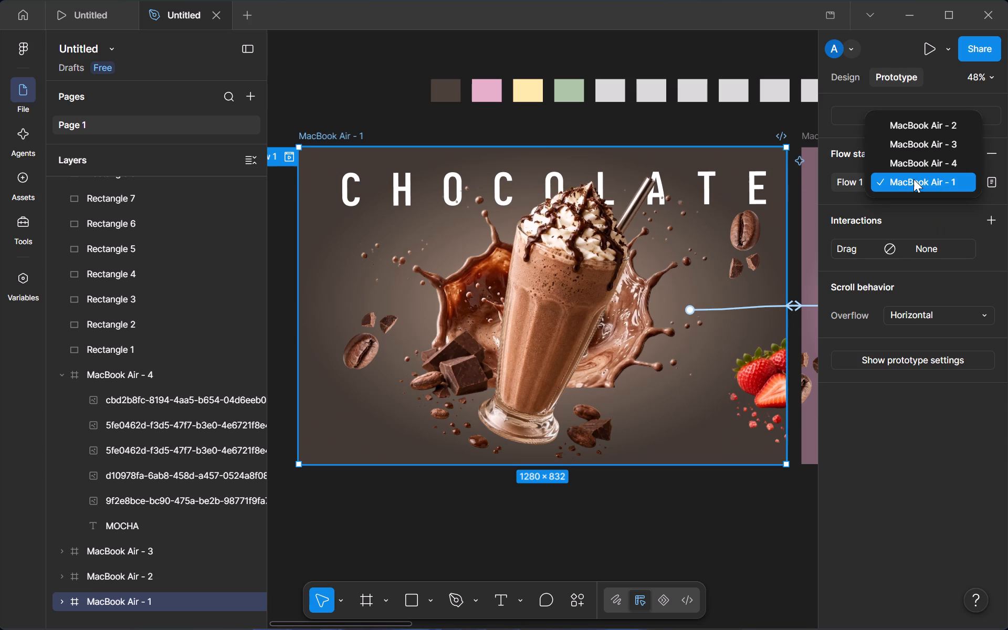
left_click(927, 122)
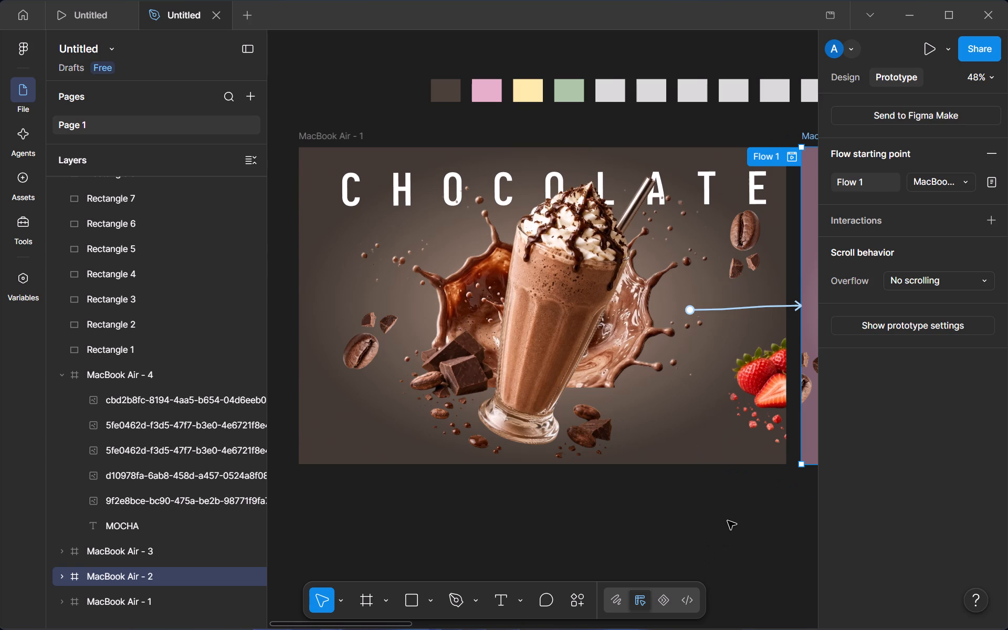
Look over the chocolate, strawberry and mango frames and the prototype connections between them.
scroll(728, 521, "left", 6)
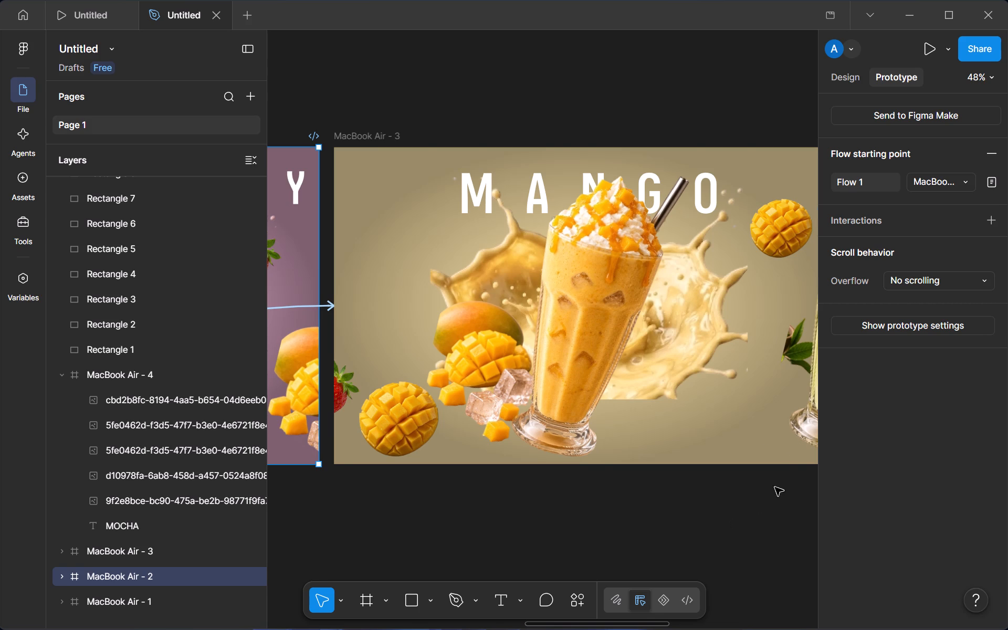
left_click(787, 439)
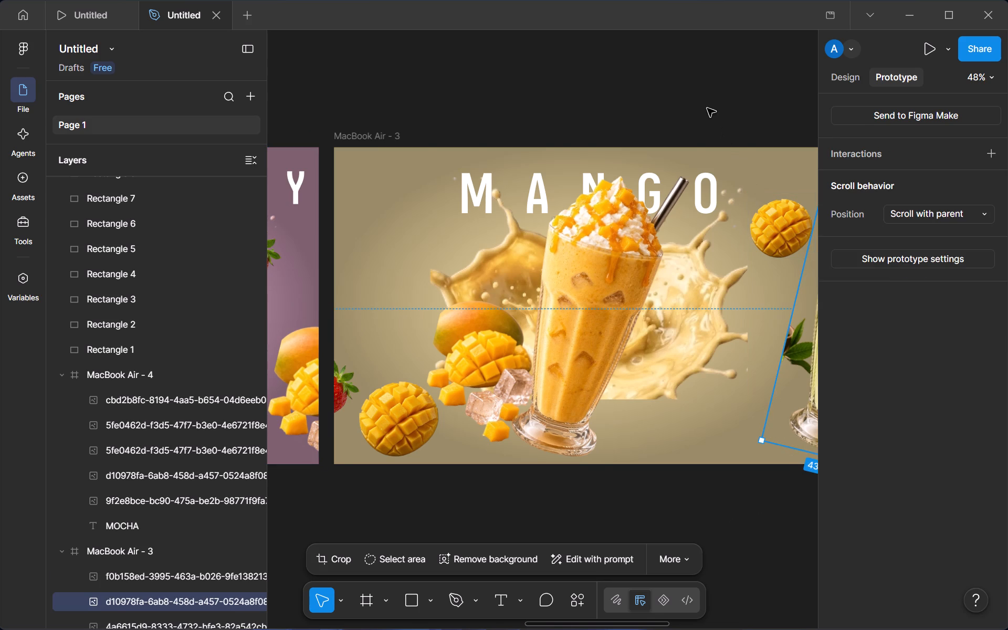
left_click(707, 108)
scroll(707, 108, "right", 6)
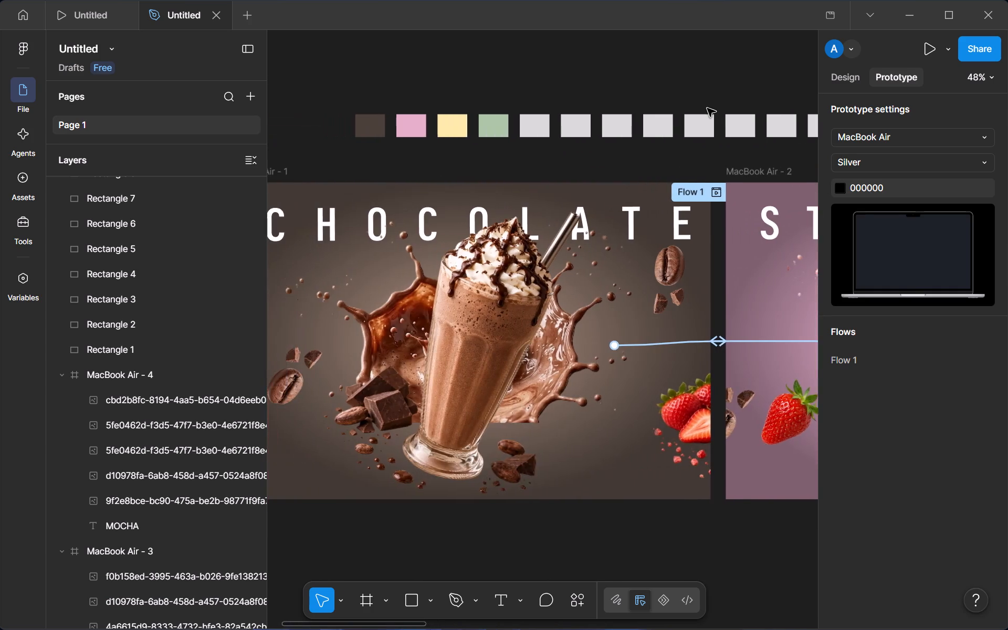
scroll(707, 108, "left", 4)
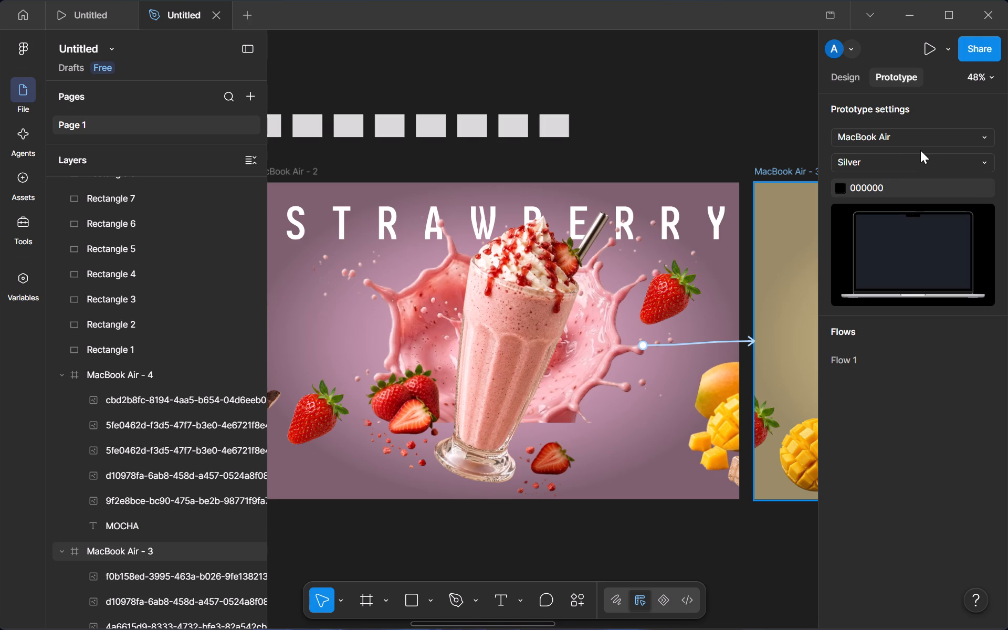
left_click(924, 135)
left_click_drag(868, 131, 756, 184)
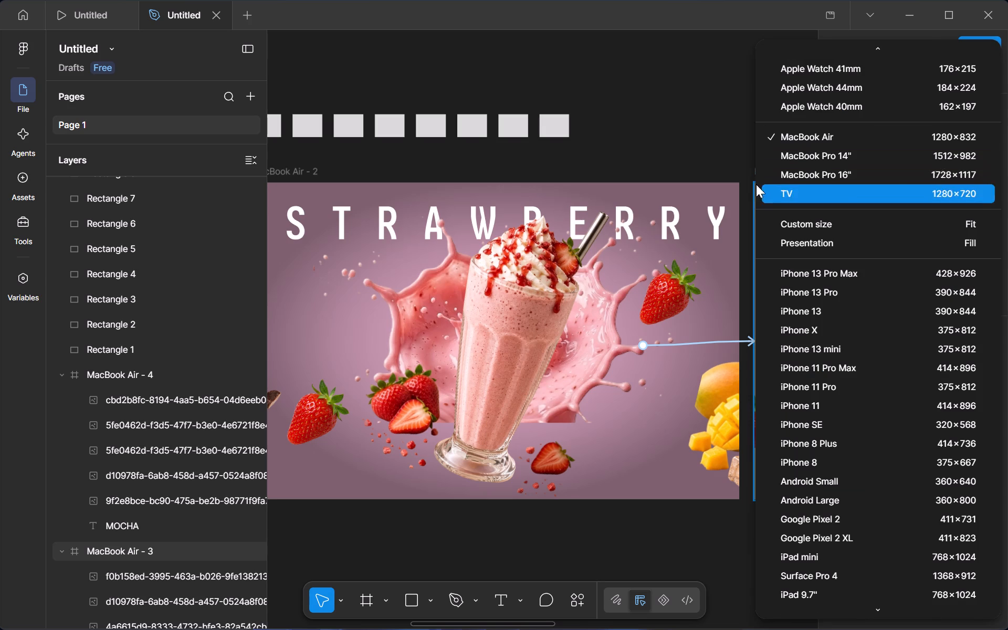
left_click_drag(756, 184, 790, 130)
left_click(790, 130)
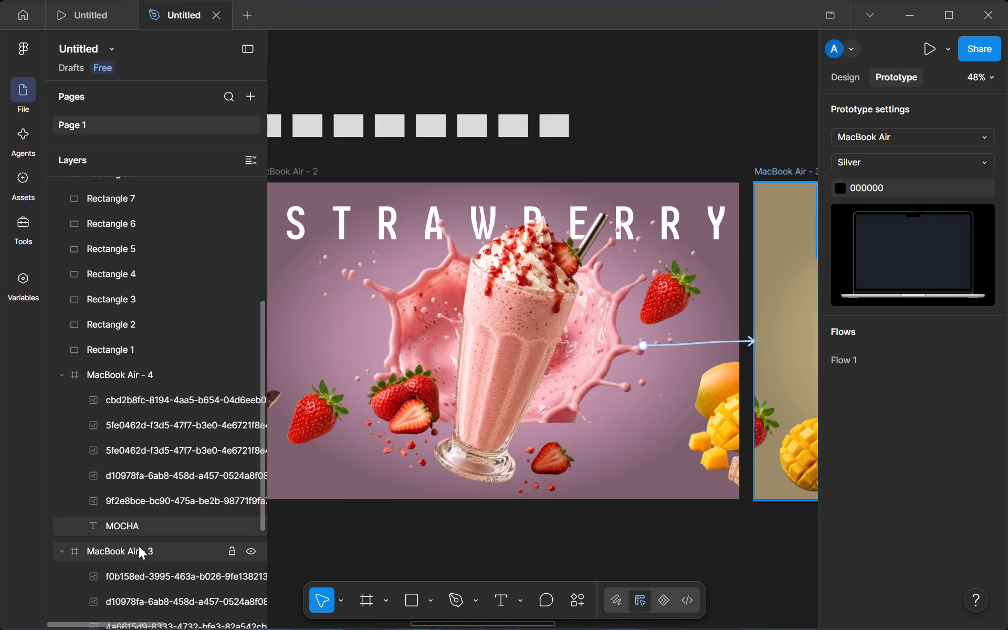
Select the MacBook Air - 2 frame with the strawberry milkshake.
scroll(175, 460, "down", 4)
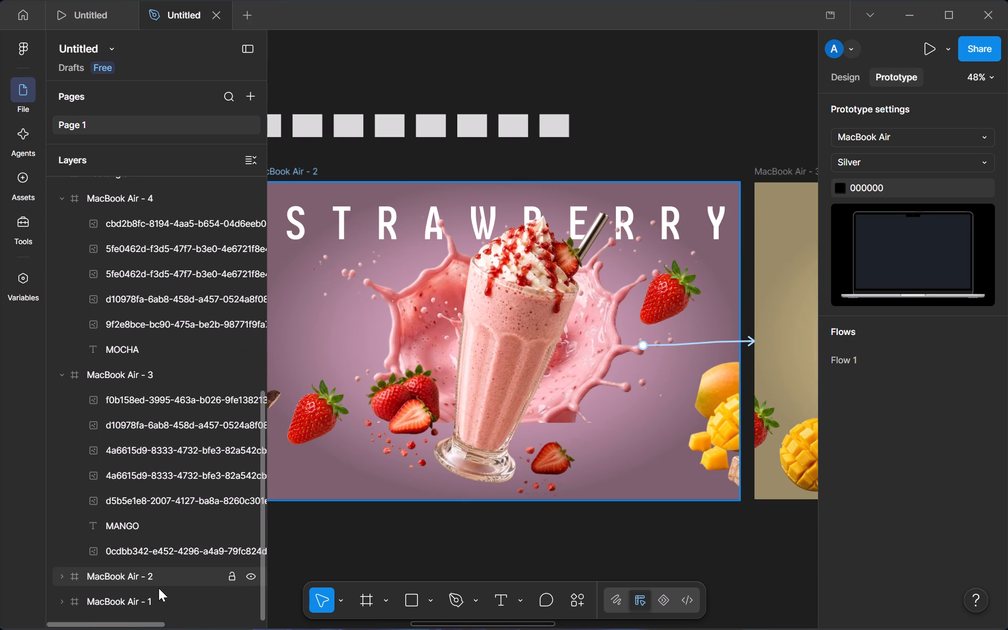
left_click(159, 586)
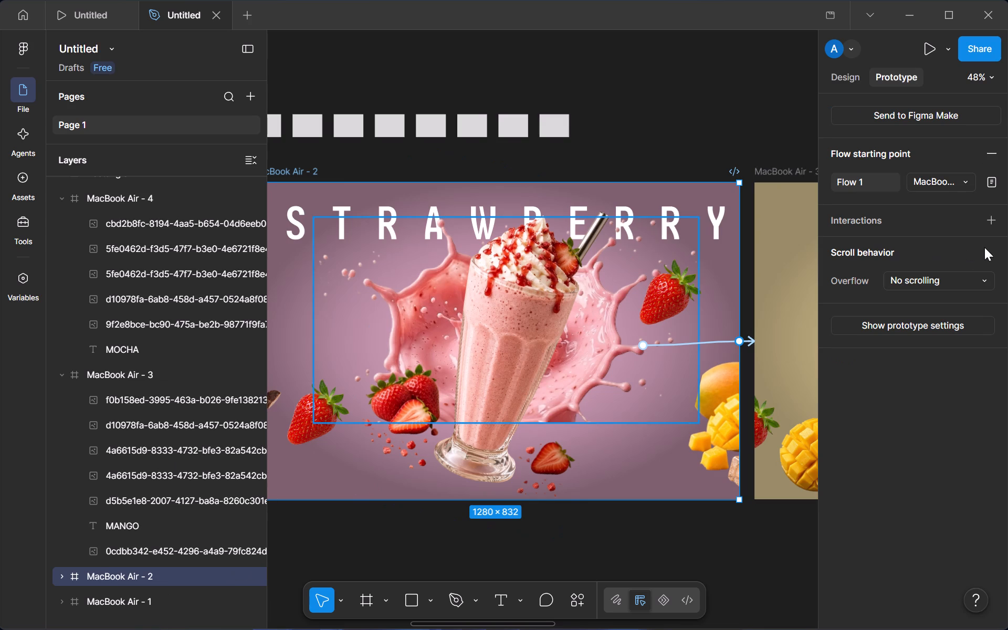
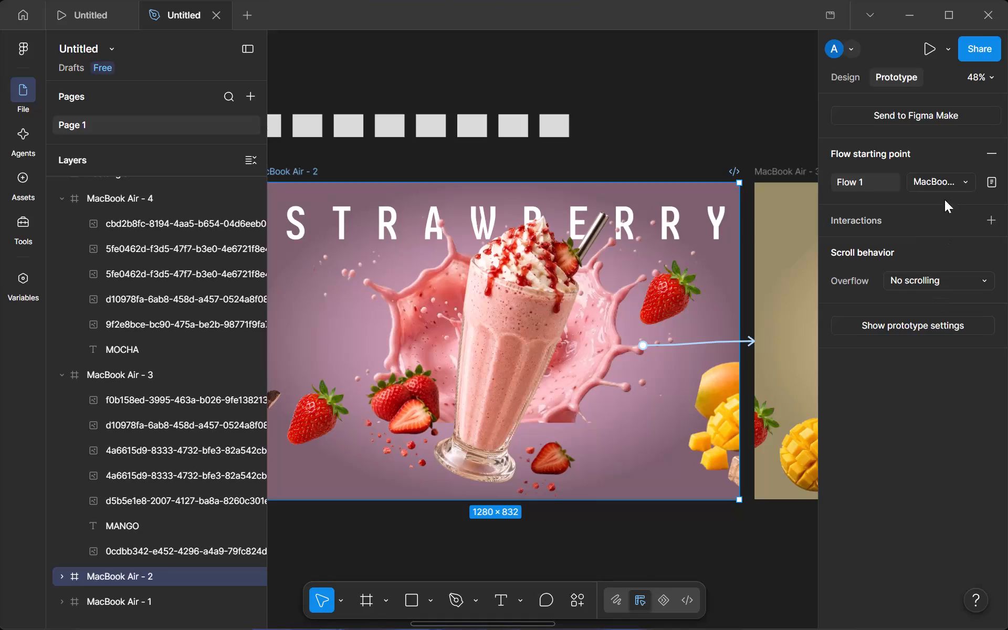
Add an interaction to the MacBook Air - 2 frame with the On drag trigger and the action left at None.
left_click(922, 223)
left_click(876, 250)
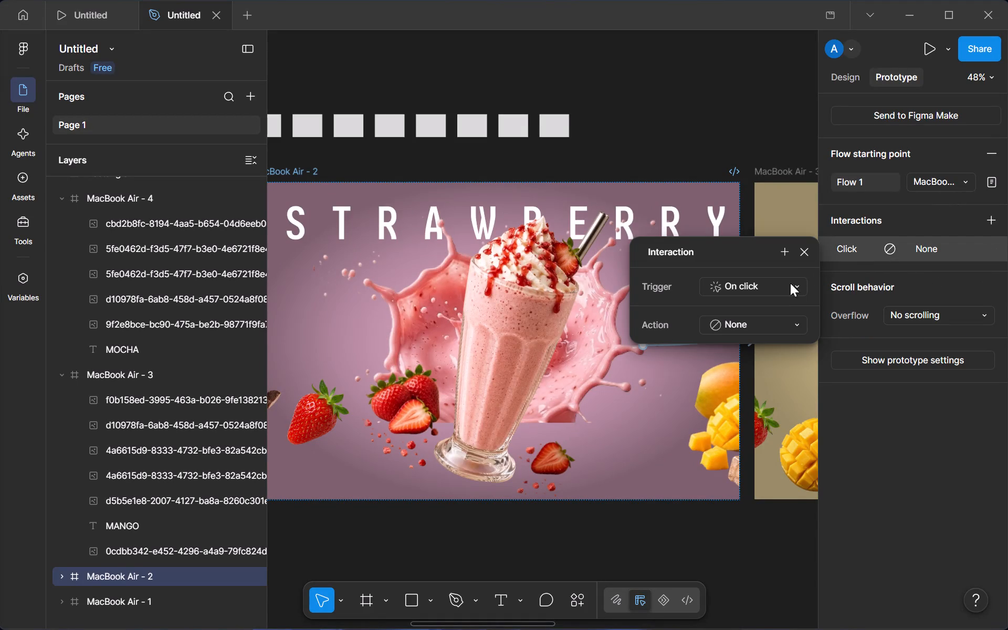
left_click(780, 289)
left_click(771, 305)
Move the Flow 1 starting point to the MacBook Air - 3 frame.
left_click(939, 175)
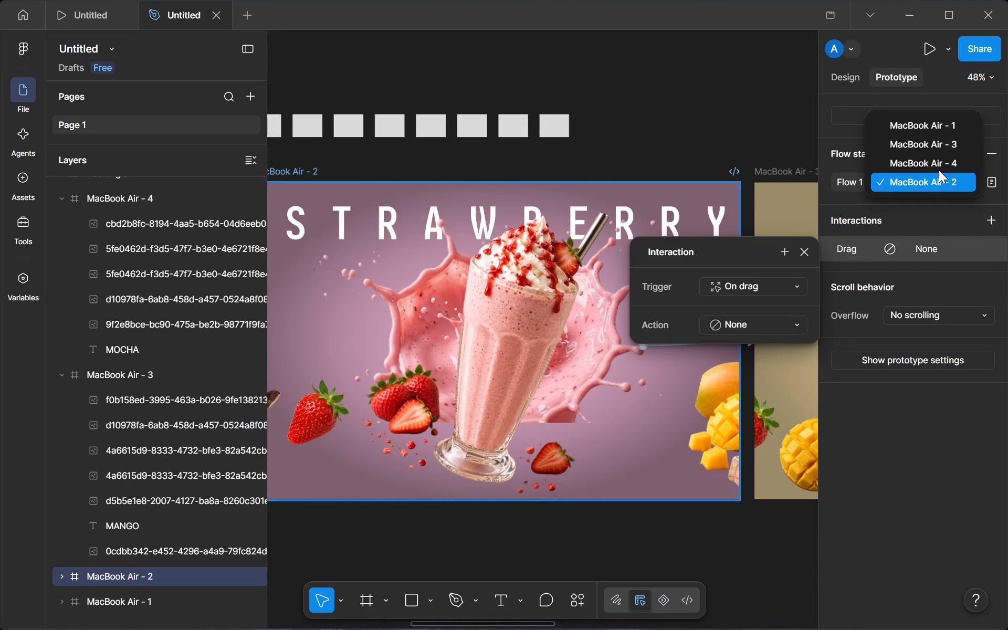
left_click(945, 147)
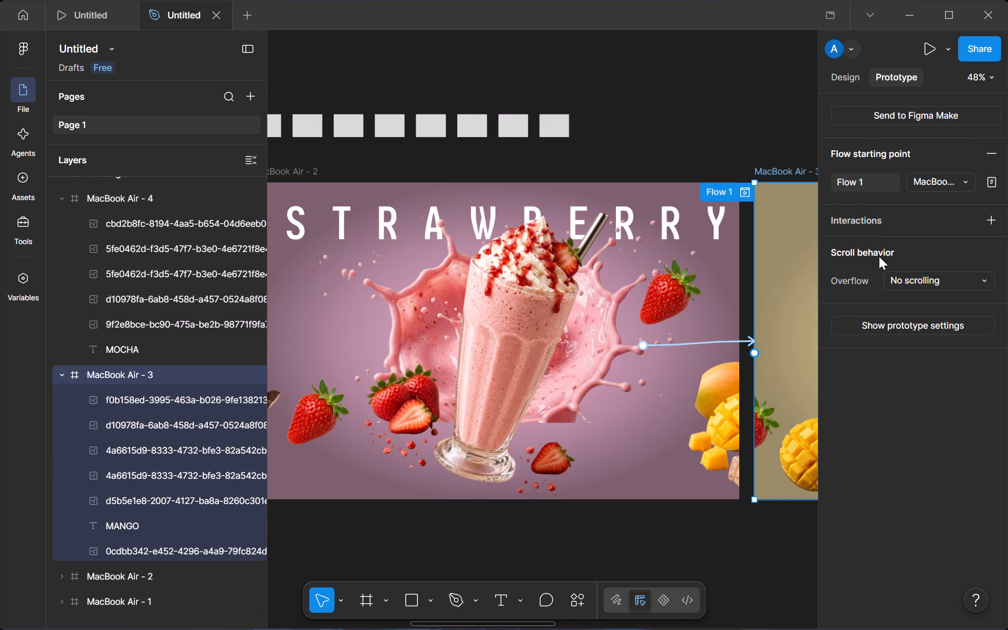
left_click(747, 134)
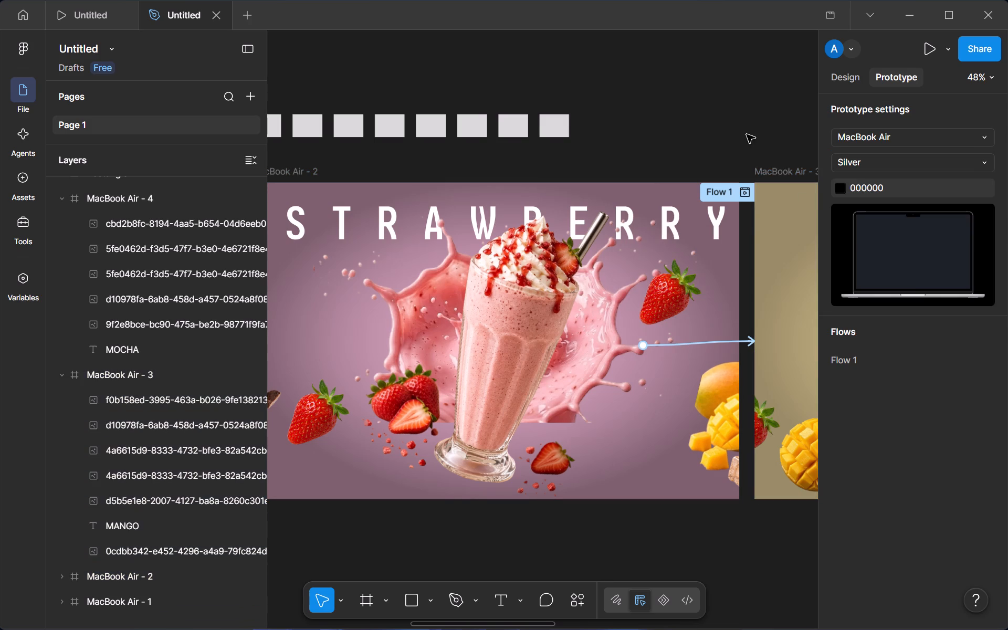
Look over the chocolate, strawberry, mango and mocha frames and the prototype connections between them.
scroll(767, 274, "left", 6)
scroll(767, 274, "right", 1)
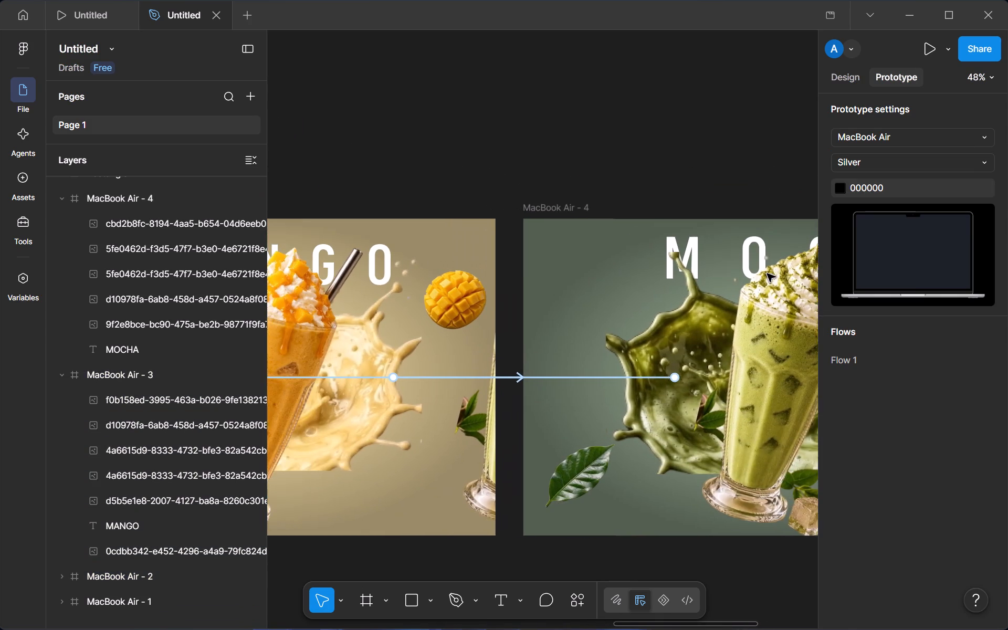
scroll(767, 274, "right", 3)
scroll(767, 274, "up", 1)
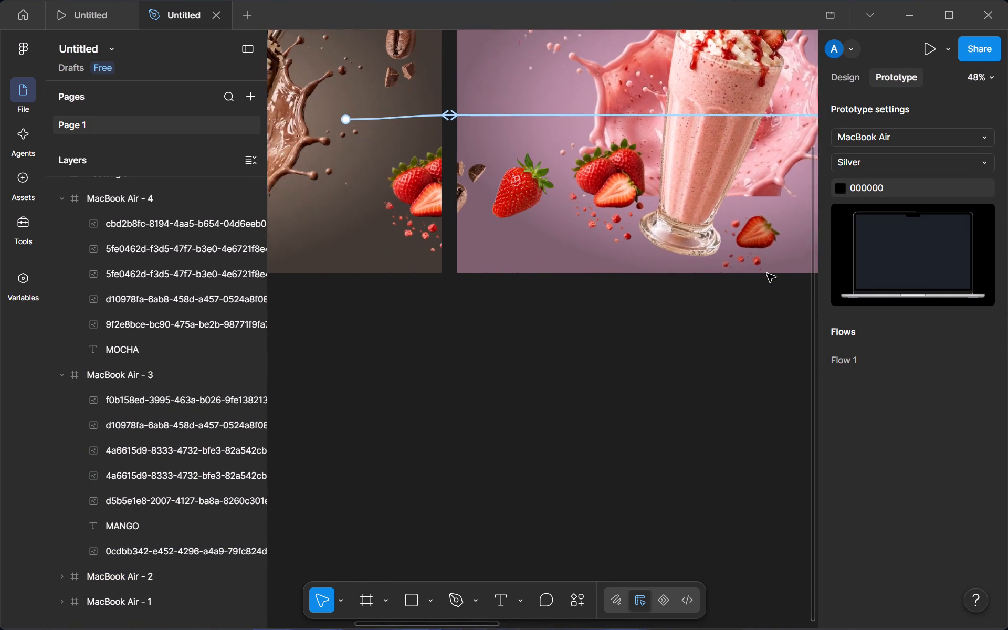
scroll(767, 274, "up", 1)
scroll(767, 274, "left", 2)
scroll(767, 274, "right", 1)
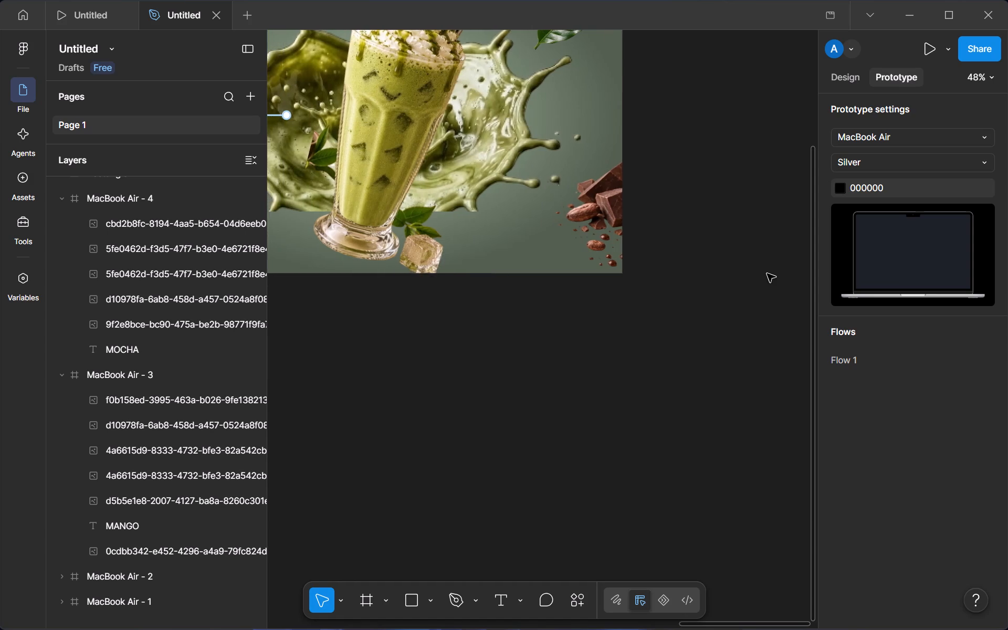
scroll(767, 274, "right", 1)
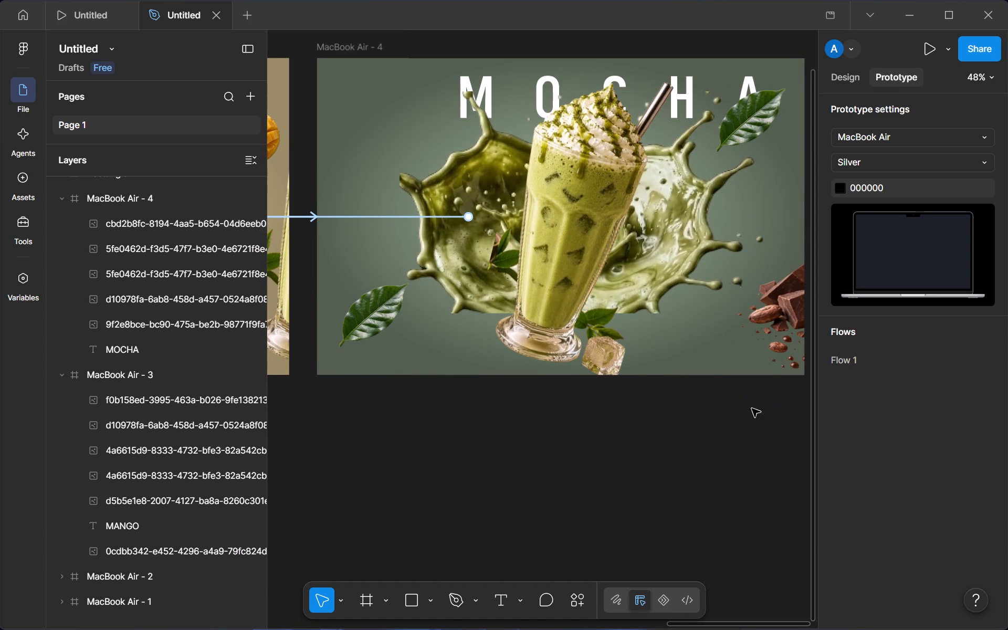
scroll(613, 432, "right", 6)
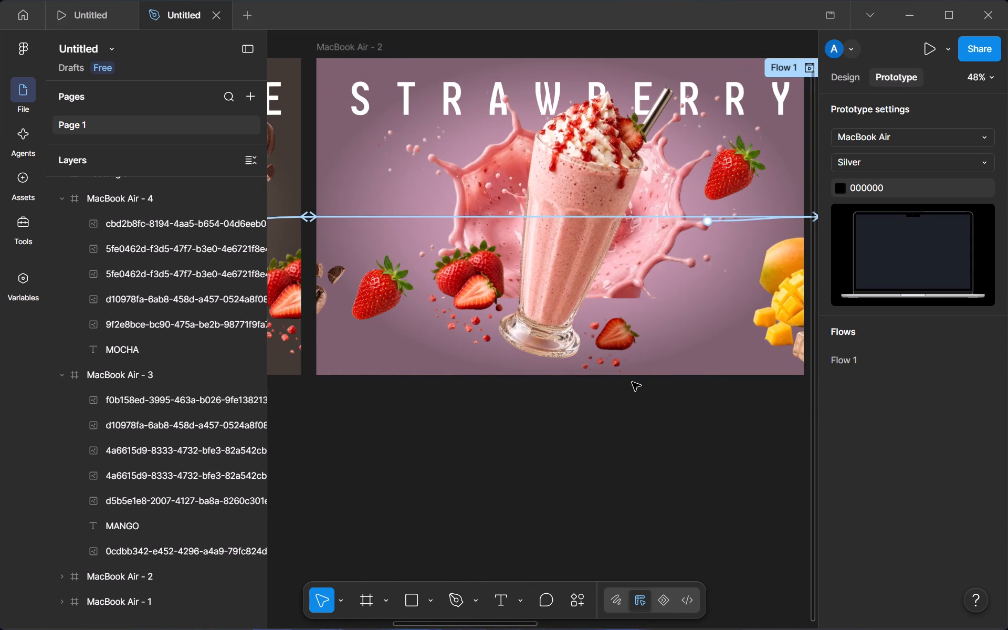
scroll(647, 346, "right", 4)
scroll(647, 346, "left", 2)
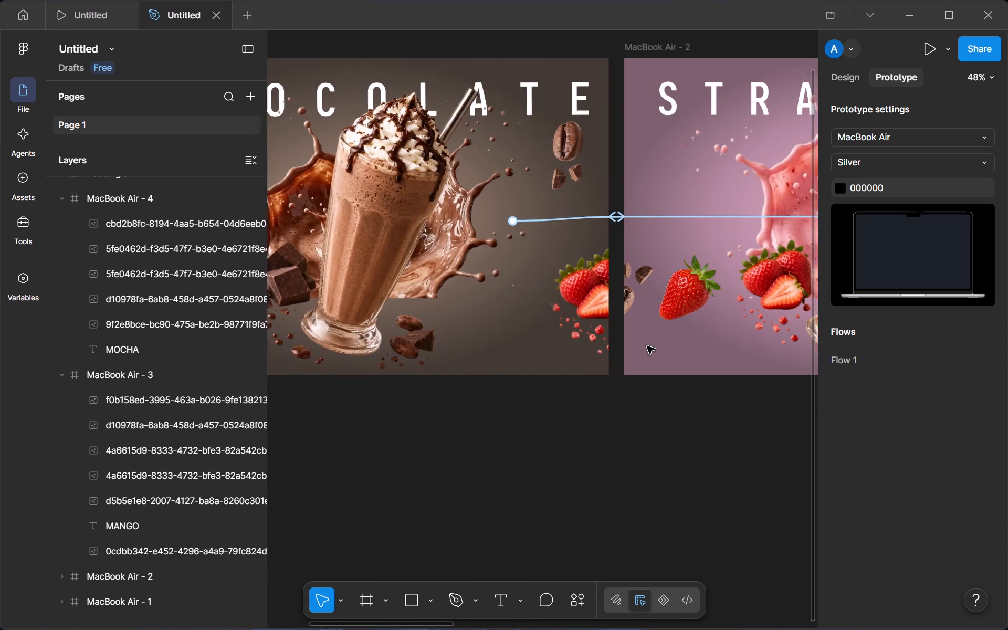
scroll(647, 346, "left", 6)
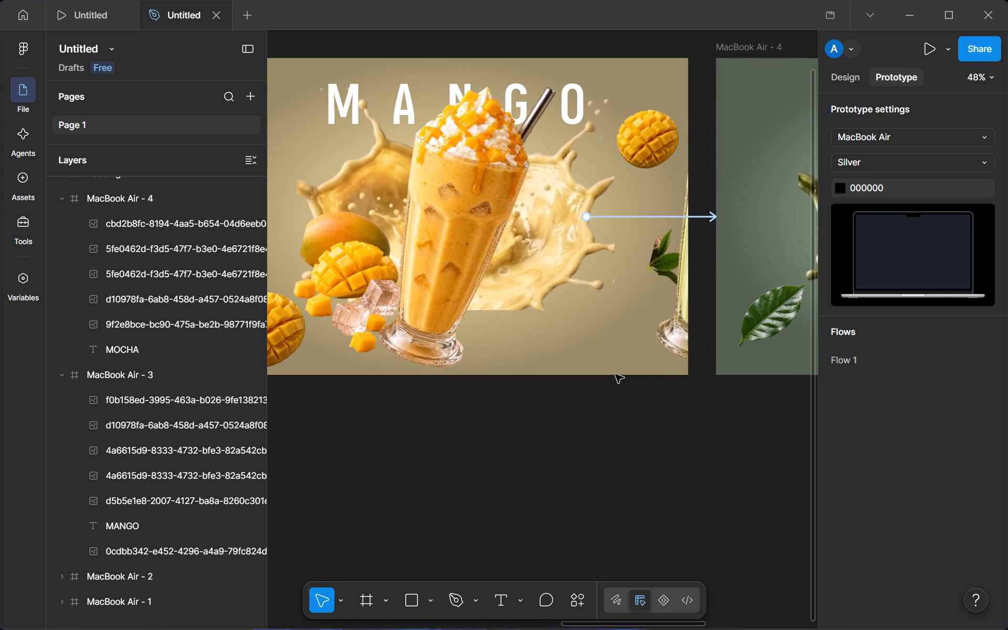
Add an interaction to the MacBook Air - 3 frame with the On drag trigger and the action left at None.
left_click(221, 378)
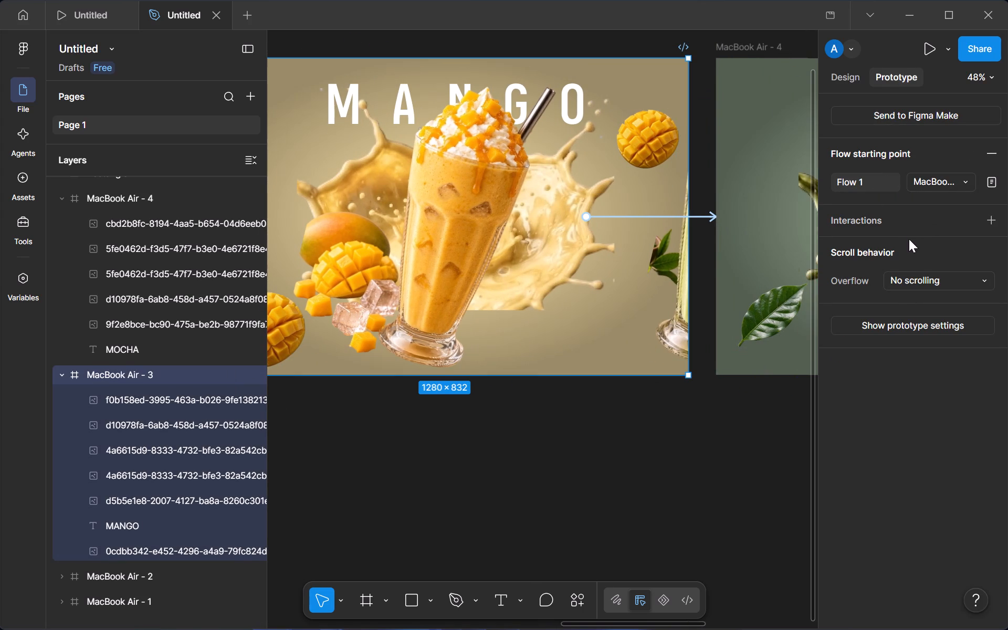
left_click(894, 214)
left_click(858, 240)
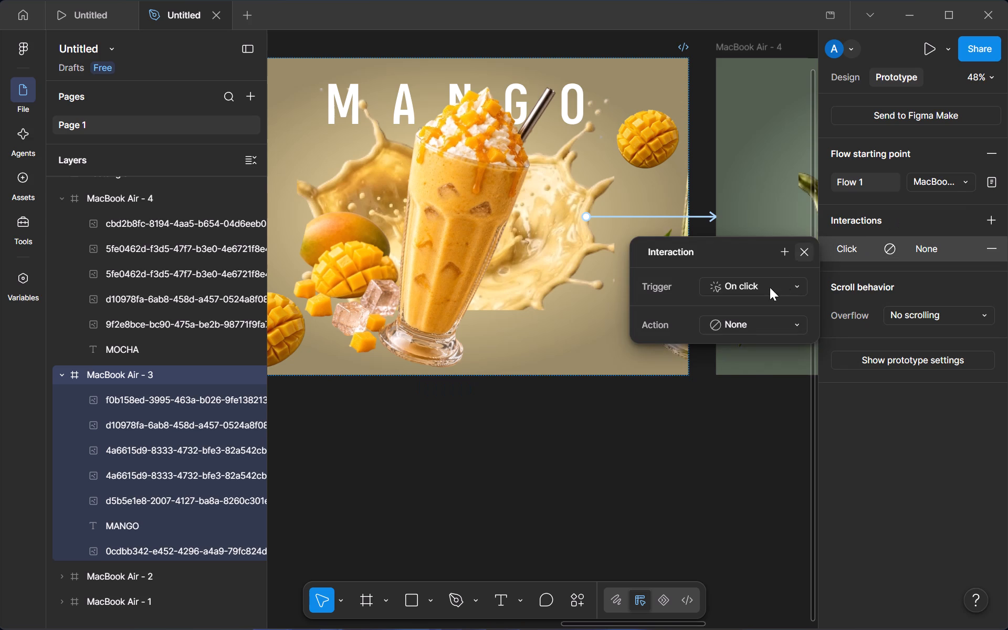
left_click(770, 287)
left_click(771, 300)
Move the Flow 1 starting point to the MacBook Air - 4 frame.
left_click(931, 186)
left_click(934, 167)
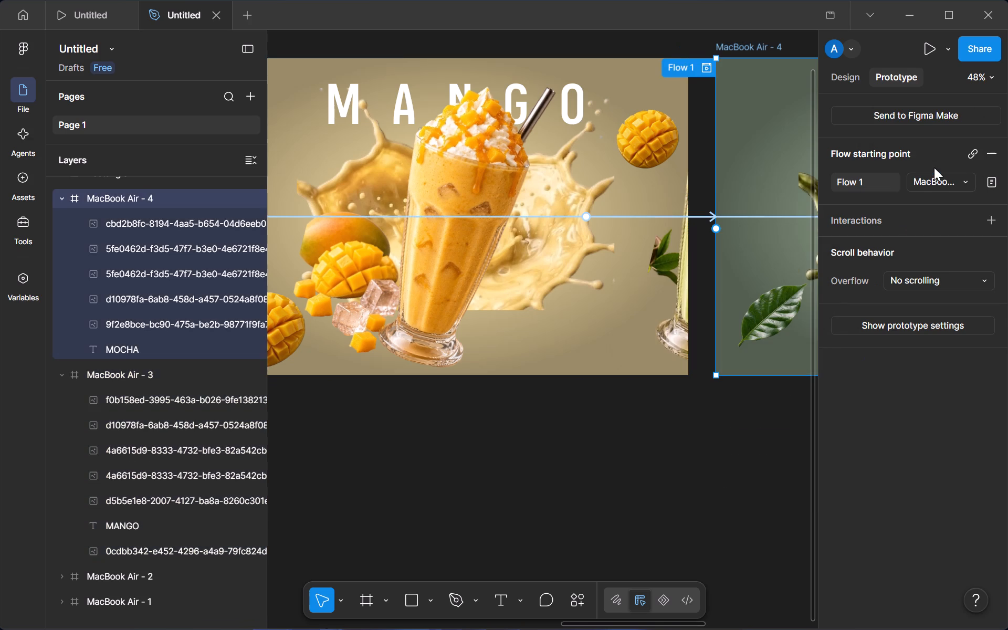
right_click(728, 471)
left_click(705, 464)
Add an interaction to the MacBook Air - 4 frame with the On drag trigger and the action left at None.
scroll(705, 464, "left", 4)
left_click(814, 325)
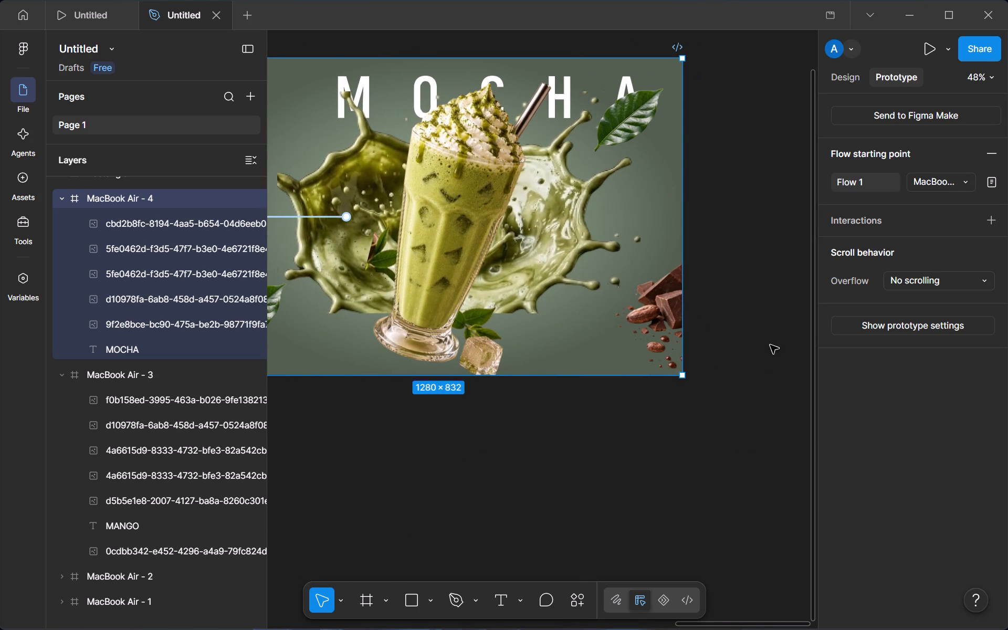
left_click(869, 227)
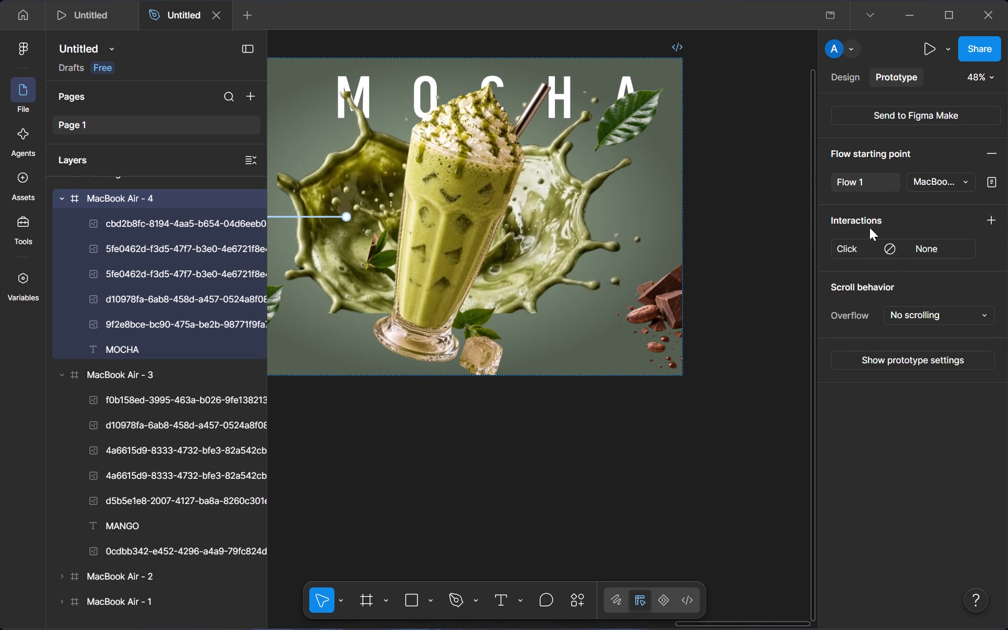
left_click(758, 429)
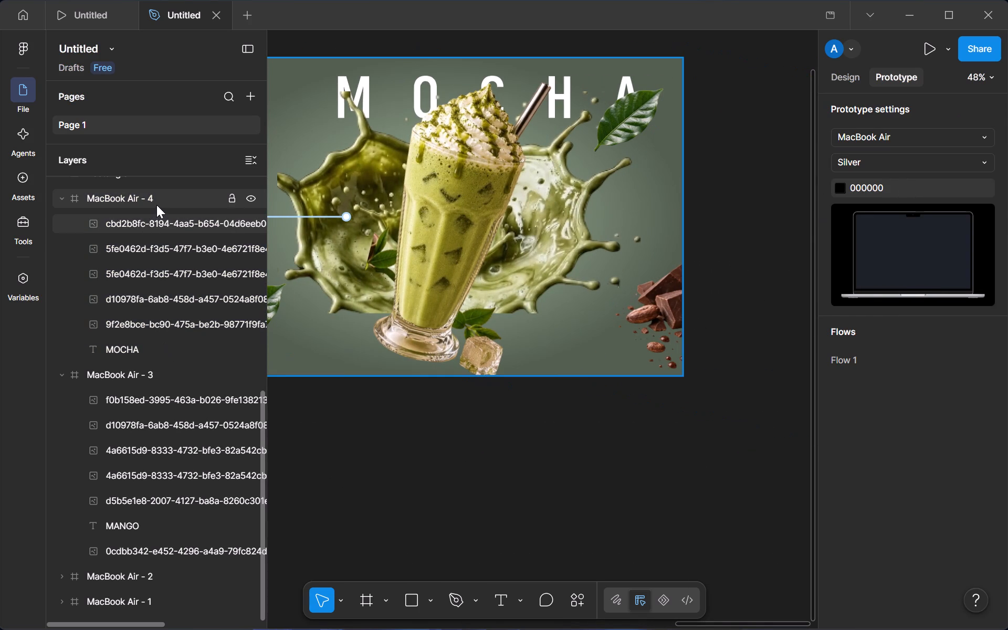
left_click(156, 205)
left_click(940, 241)
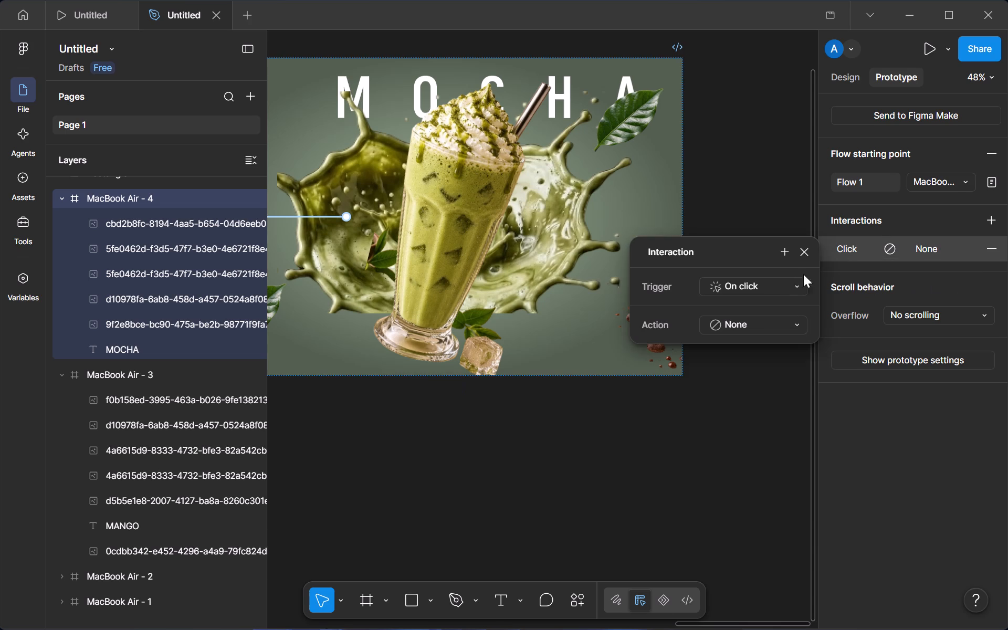
left_click(773, 294)
left_click(771, 314)
left_click(932, 247)
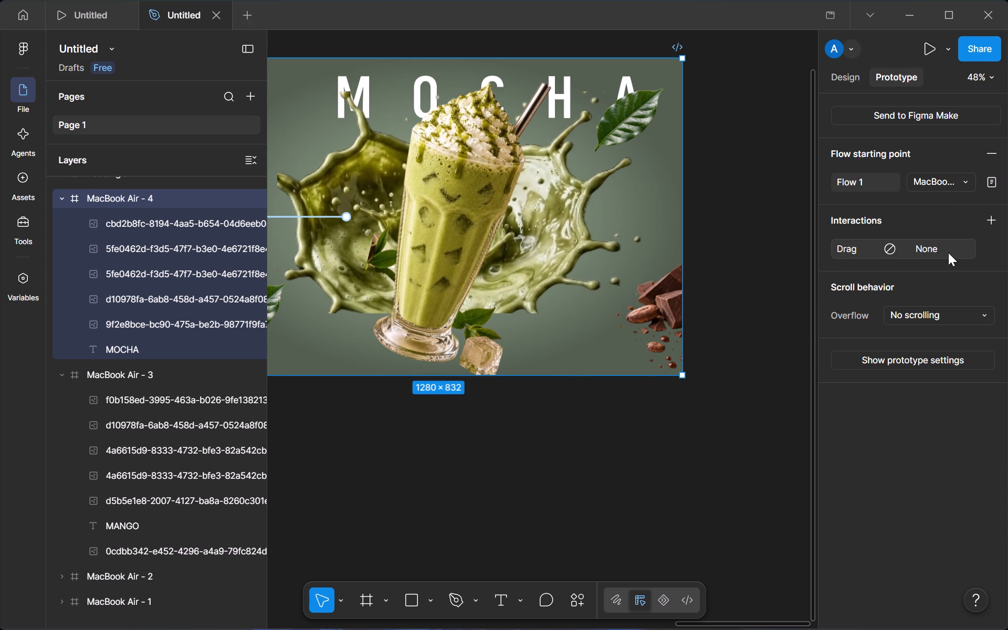
left_click(948, 253)
Move the Flow 1 starting point to the MacBook Air - 1 frame.
left_click(932, 178)
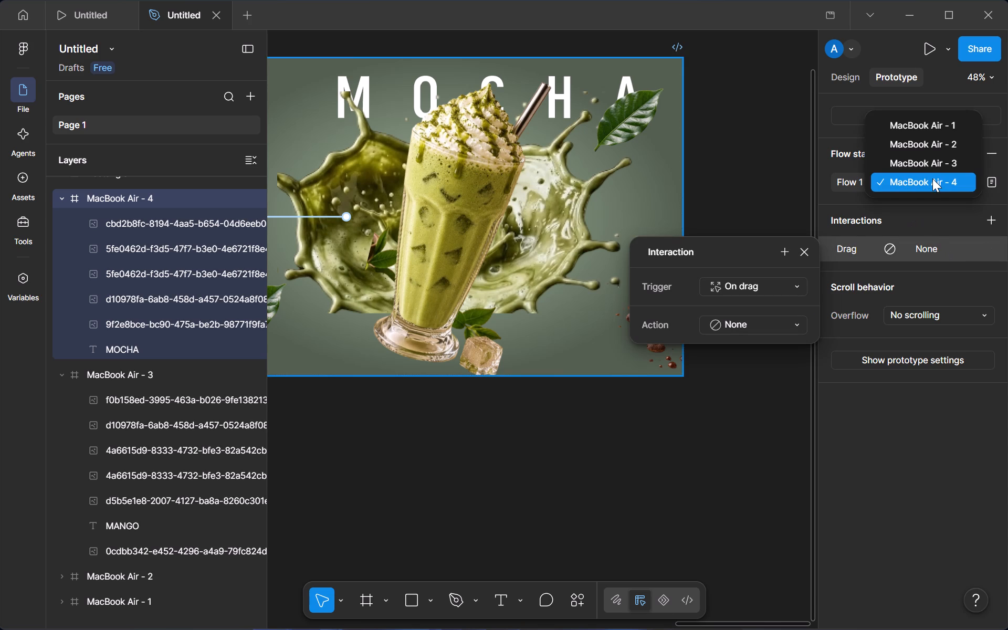
left_click(922, 127)
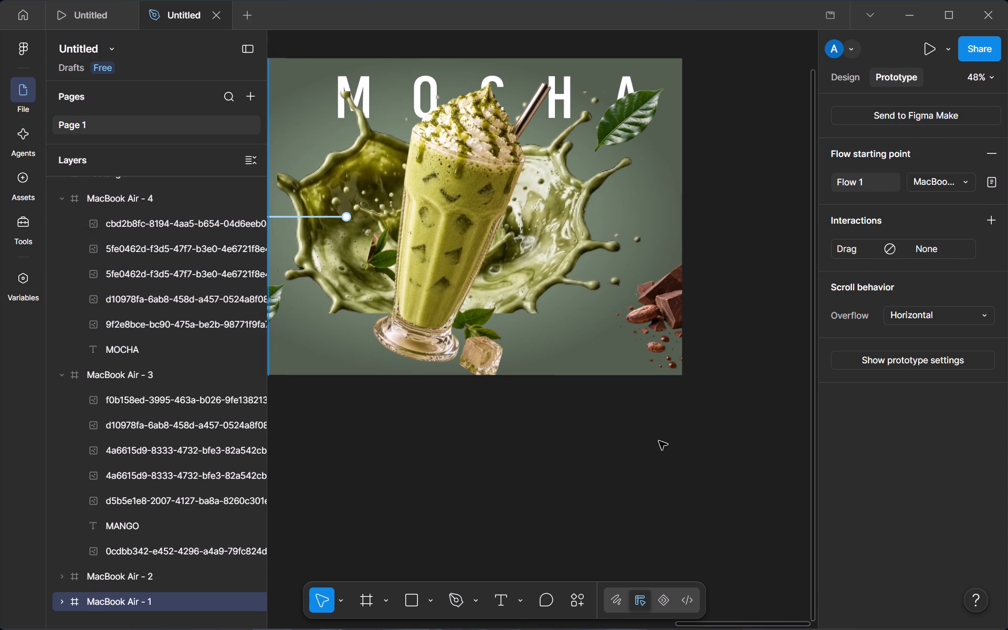
left_click(659, 441)
Present the prototype and test horizontal scrolling on the chocolate milkshake frame.
left_click(918, 46)
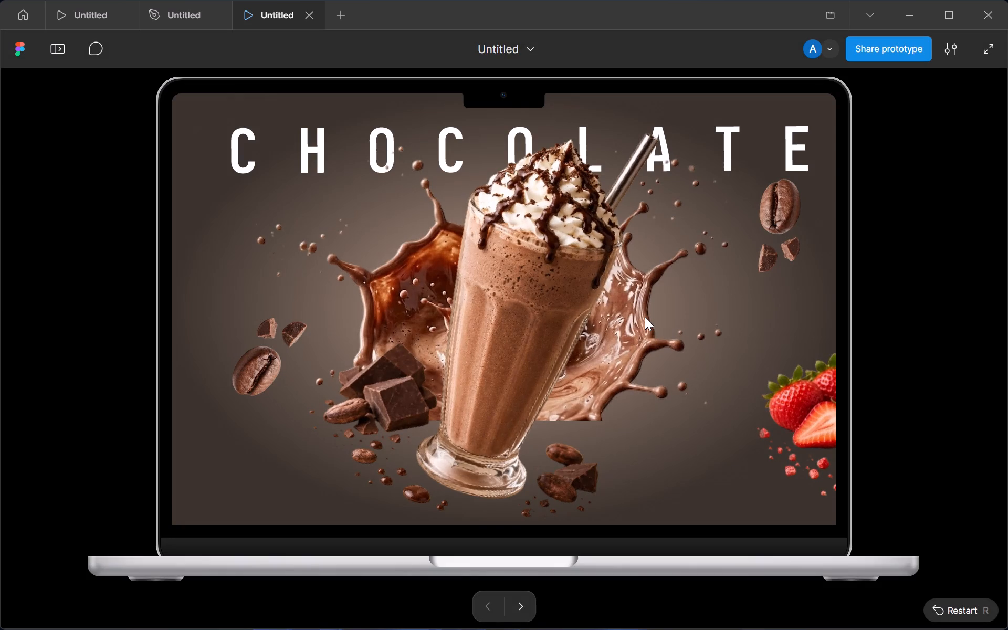
scroll(645, 317, "left", 18)
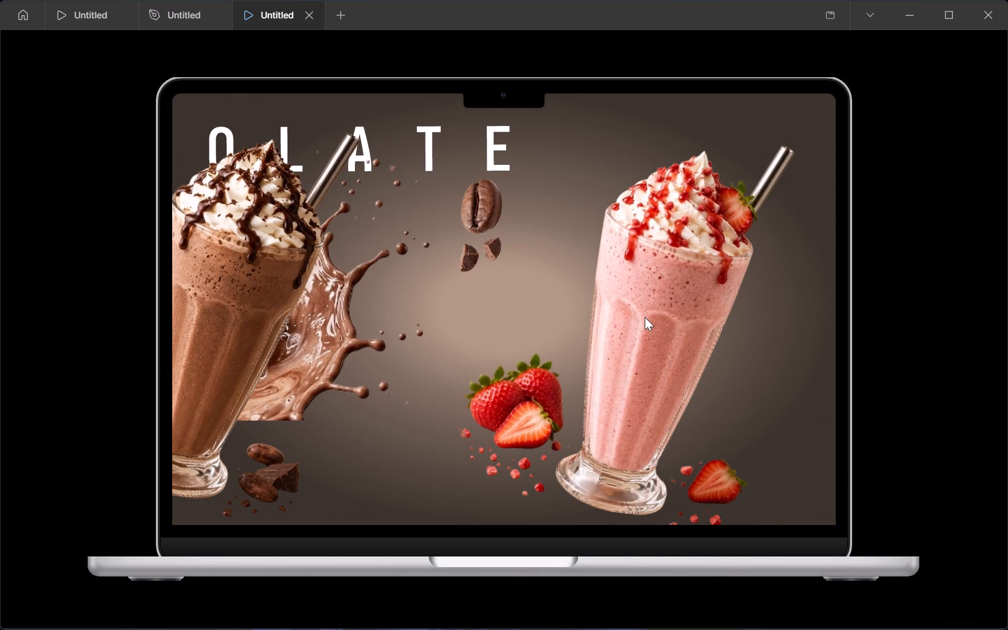
scroll(645, 317, "left", 5)
scroll(645, 317, "right", 9)
scroll(645, 317, "left", 20)
scroll(645, 317, "left", 20)
scroll(645, 317, "right", 11)
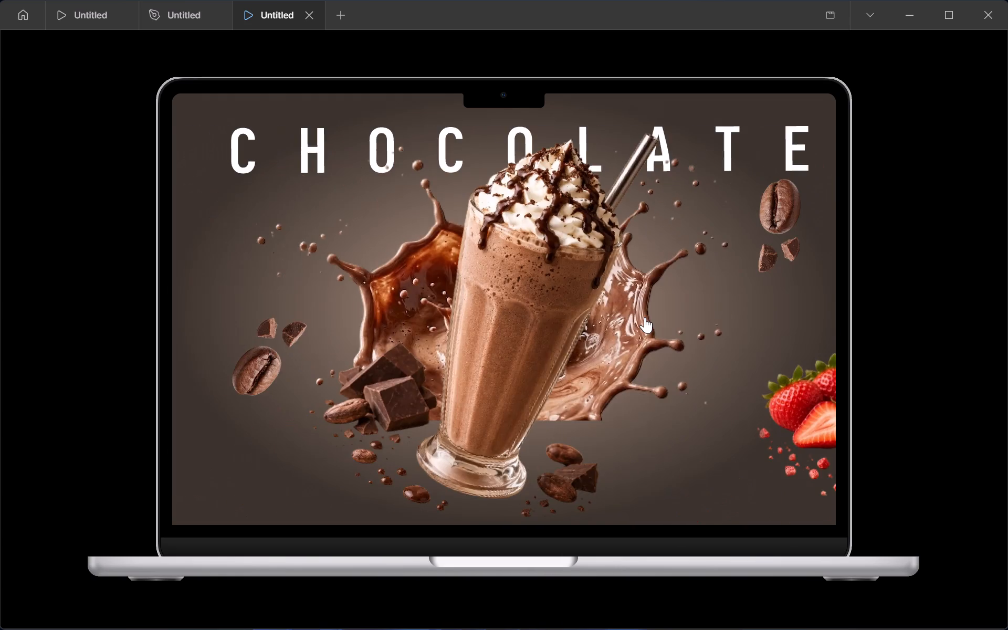
scroll(645, 317, "left", 19)
scroll(645, 317, "left", 13)
key("Escape")
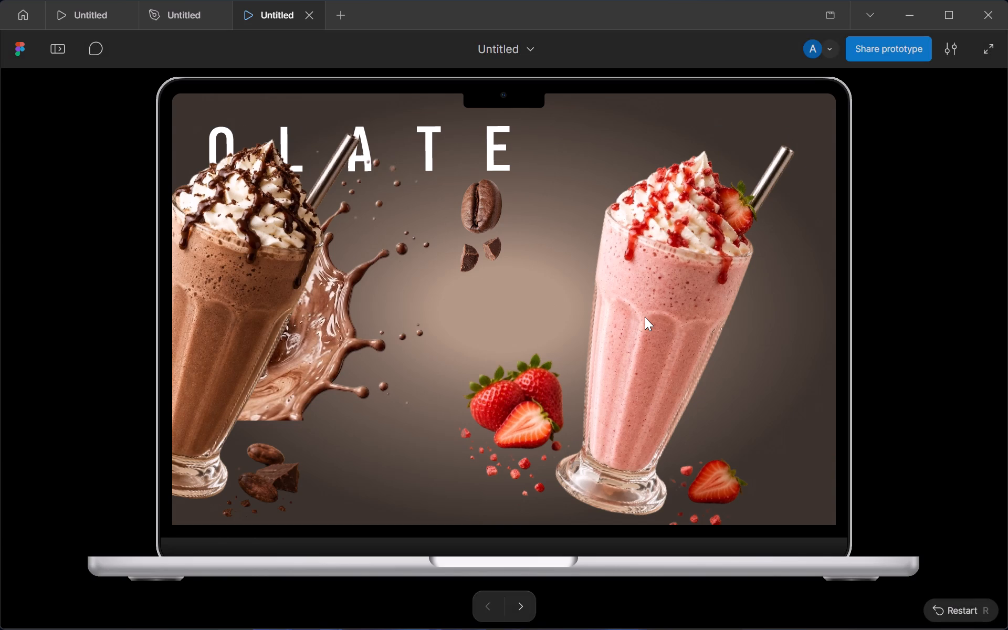
scroll(645, 317, "right", 20)
scroll(645, 317, "right", 4)
key("Escape")
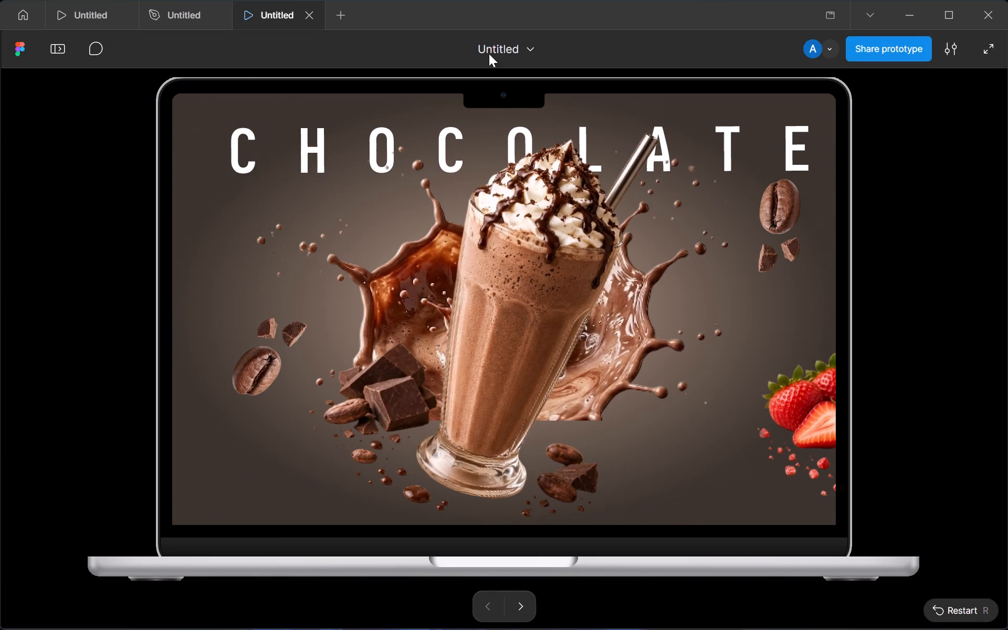
scroll(565, 302, "left", 9)
scroll(565, 302, "right", 3)
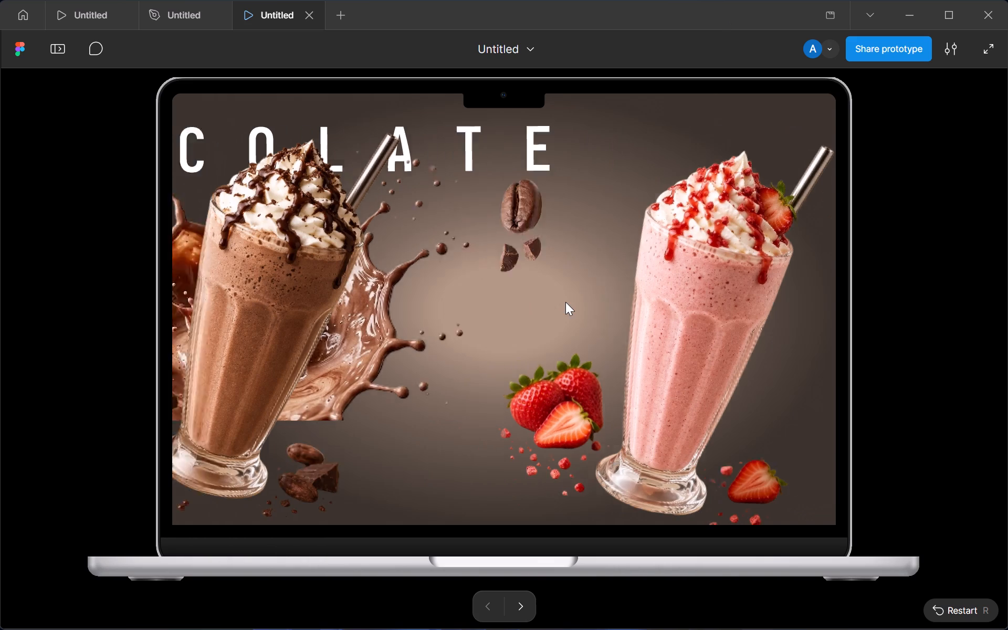
scroll(565, 302, "right", 8)
scroll(565, 302, "left", 10)
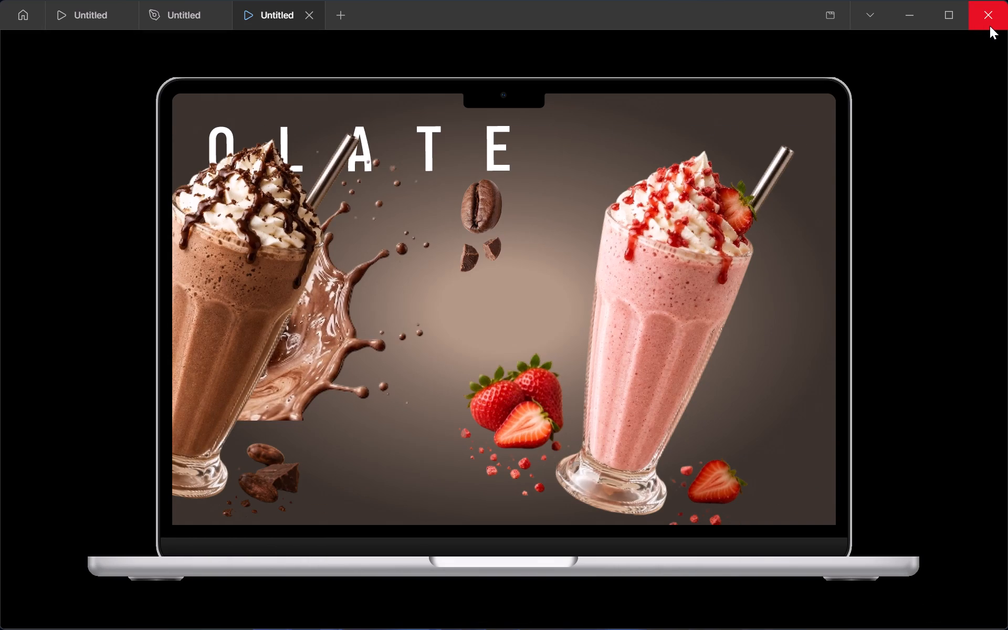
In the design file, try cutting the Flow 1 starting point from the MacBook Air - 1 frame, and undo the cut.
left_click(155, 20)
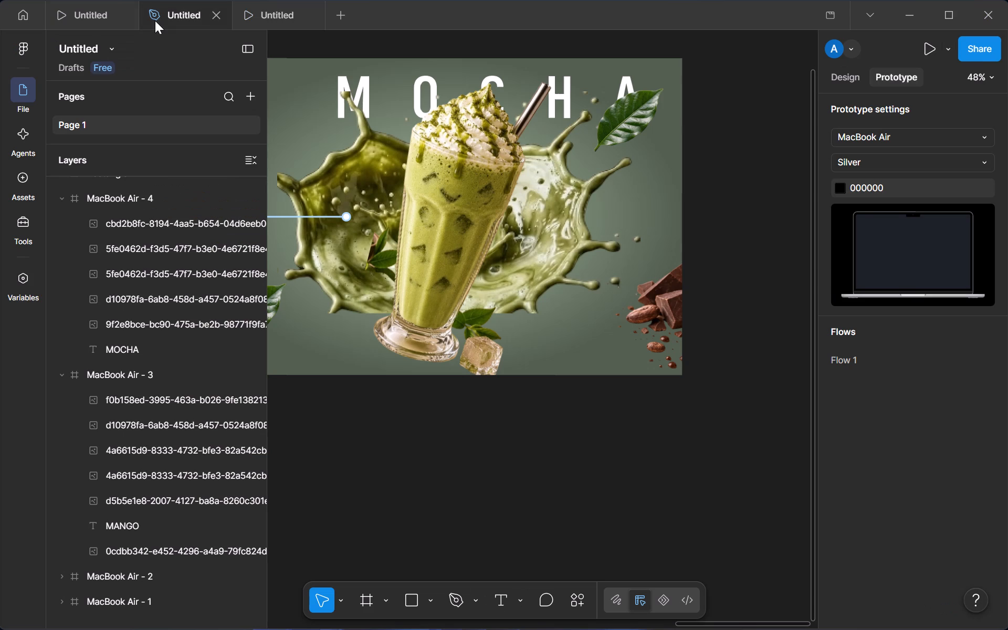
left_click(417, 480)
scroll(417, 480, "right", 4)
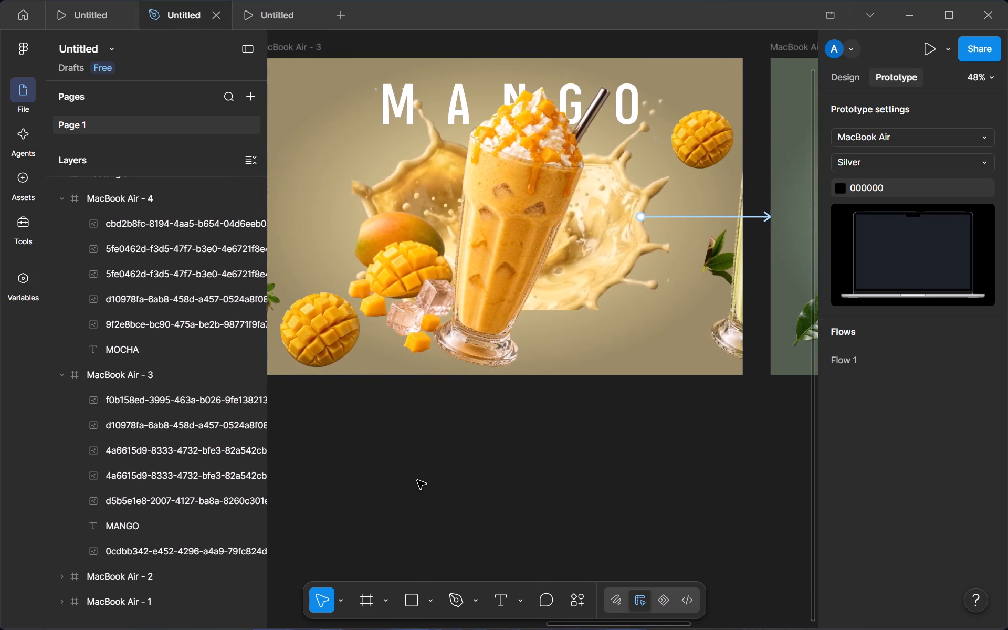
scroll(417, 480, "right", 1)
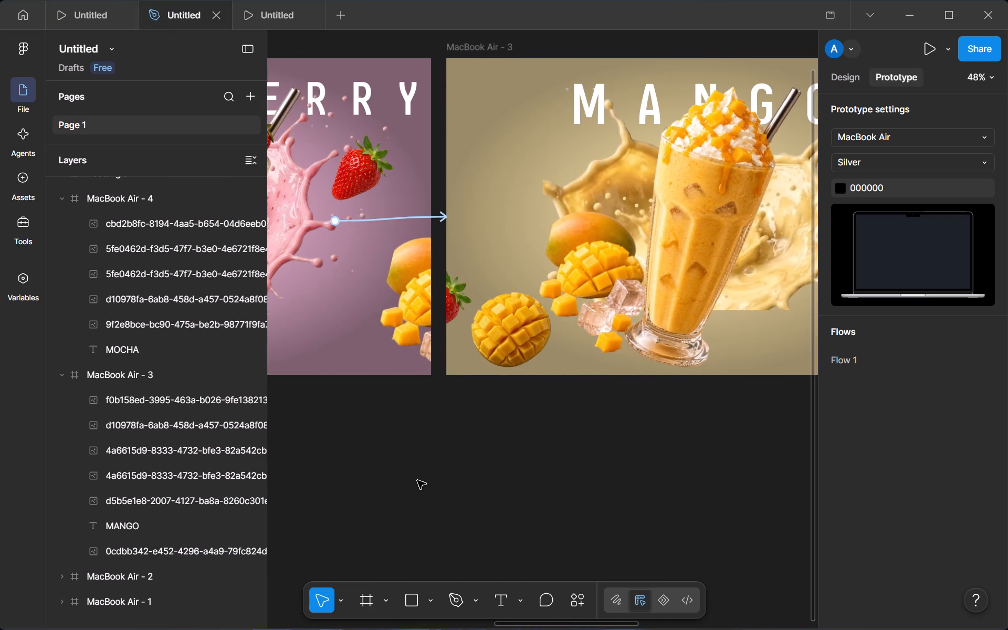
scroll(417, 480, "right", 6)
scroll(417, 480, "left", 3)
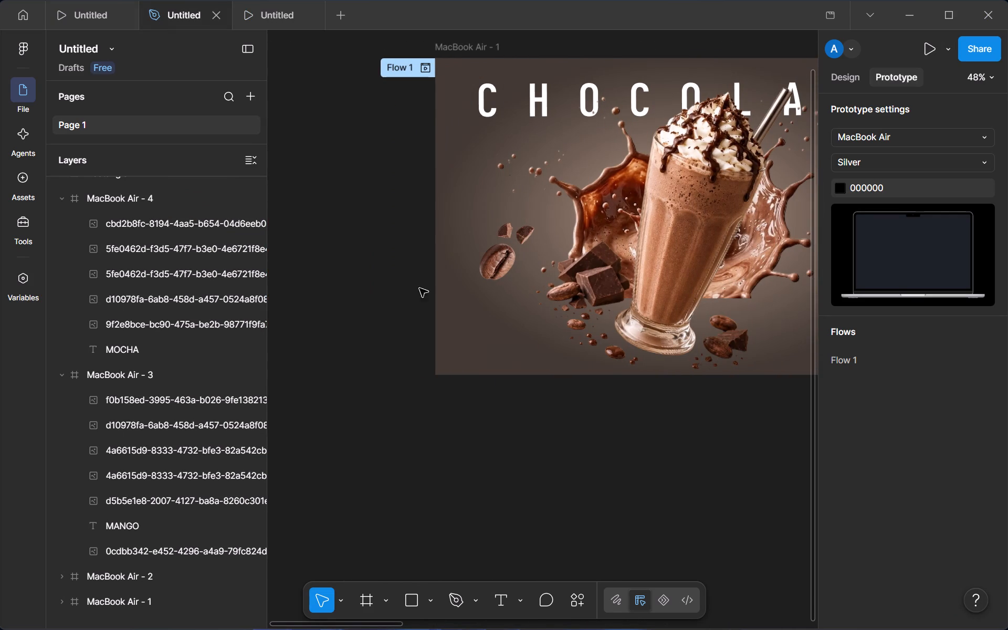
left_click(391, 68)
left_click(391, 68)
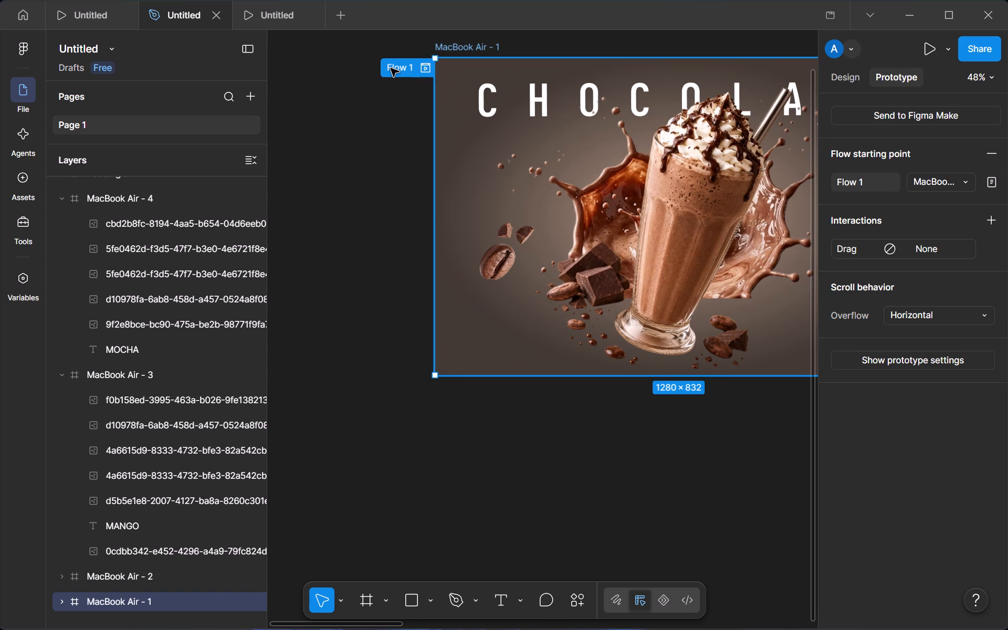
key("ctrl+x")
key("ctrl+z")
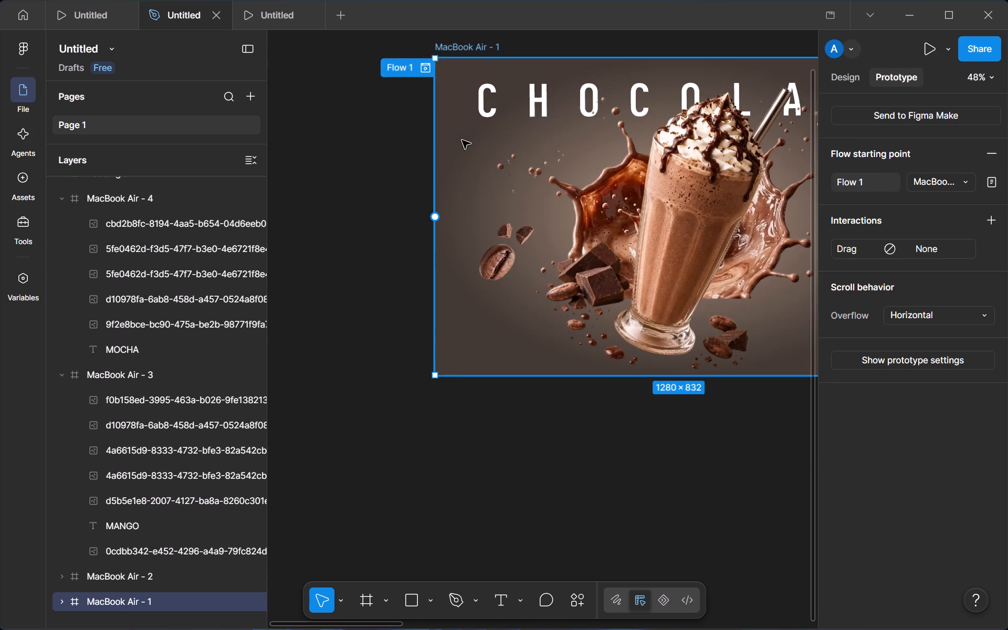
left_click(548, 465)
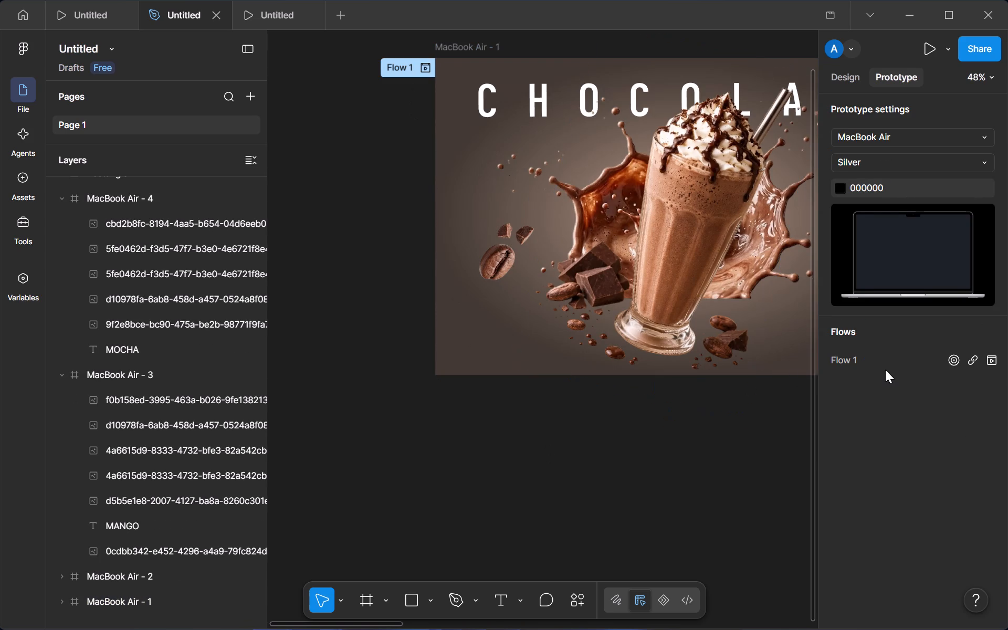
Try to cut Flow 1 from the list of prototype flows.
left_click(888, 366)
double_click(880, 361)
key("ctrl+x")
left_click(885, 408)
Examine the interactions, scroll behaviour and connections of the MacBook Air - 1 and MacBook Air - 3 frames.
scroll(895, 138, "up", 3)
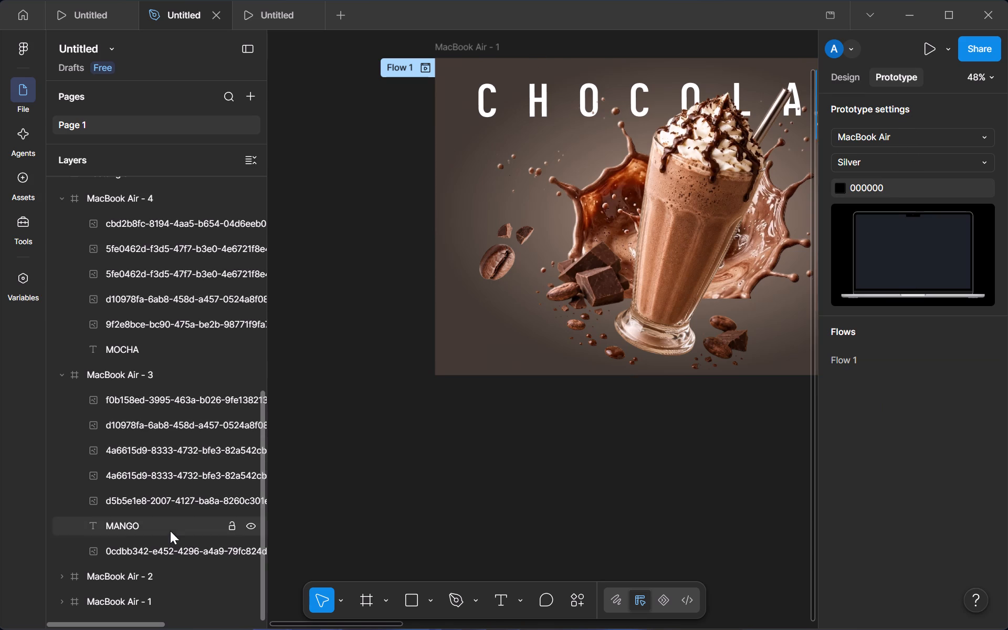
left_click(149, 591)
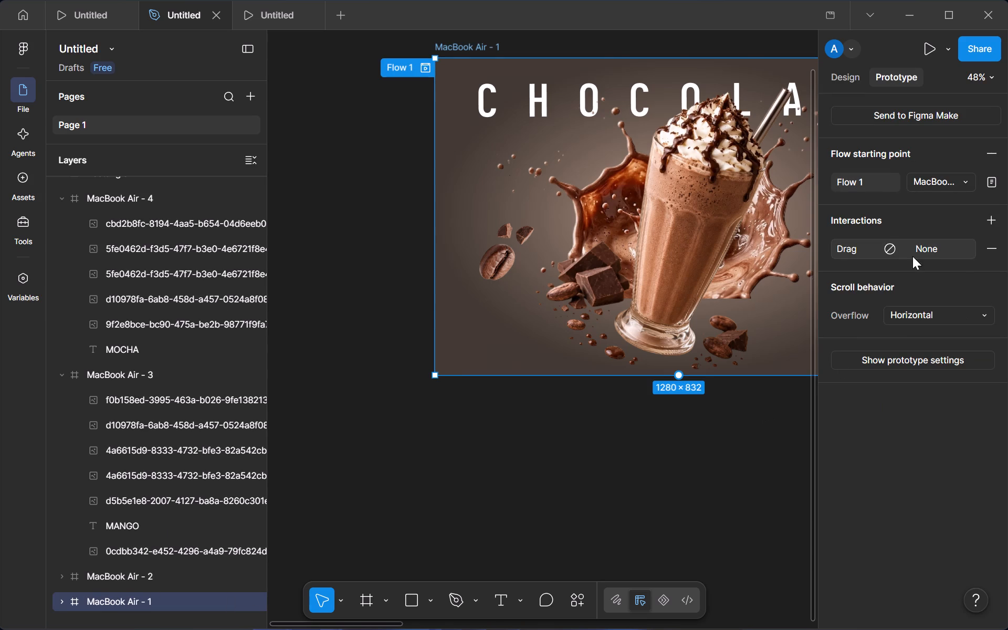
left_click(865, 246)
left_click(743, 455)
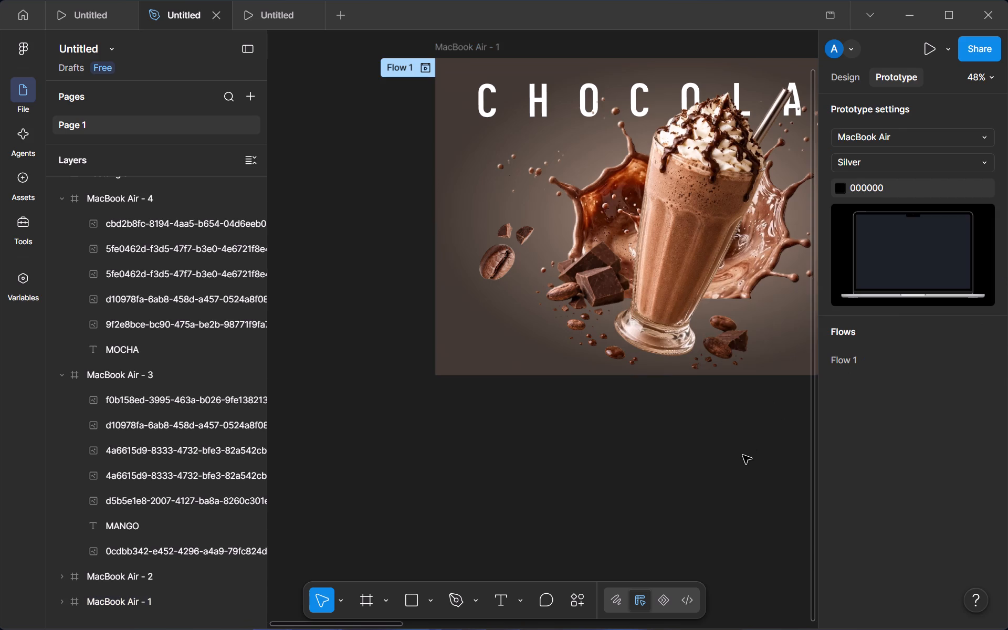
scroll(715, 279, "left", 3)
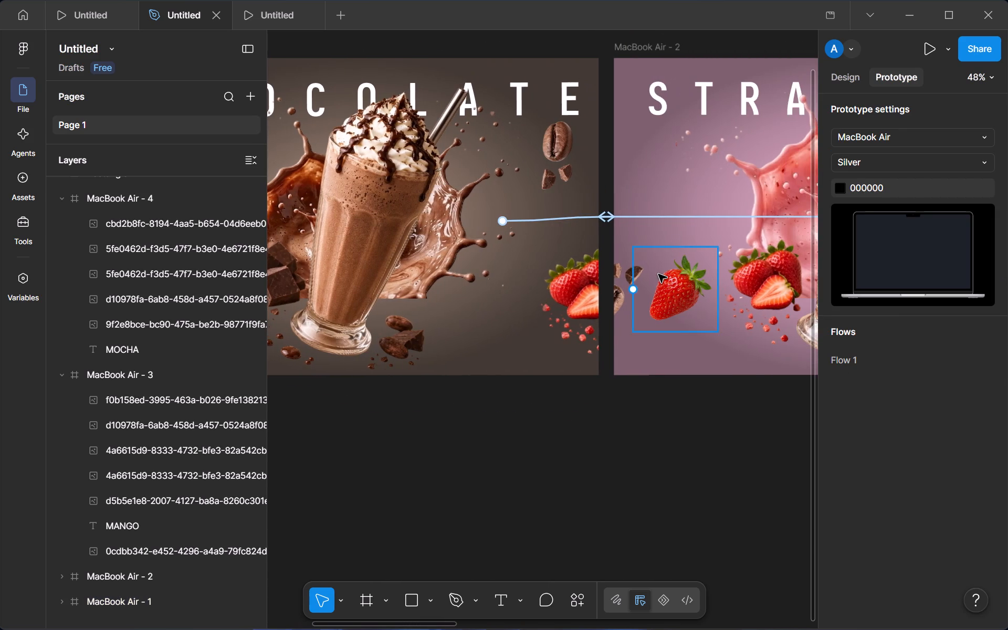
scroll(658, 274, "left", 3)
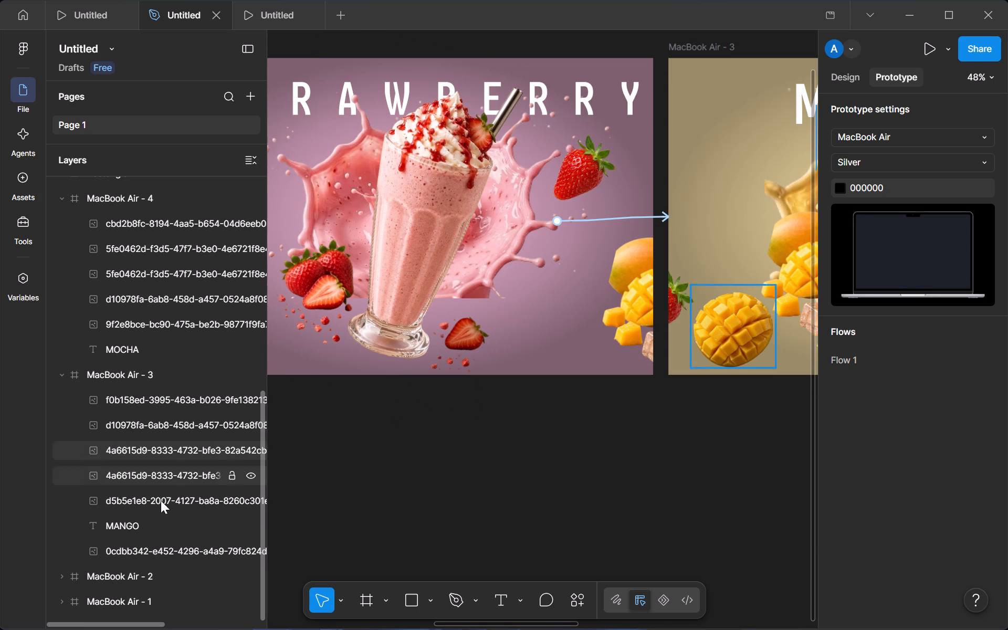
left_click(188, 372)
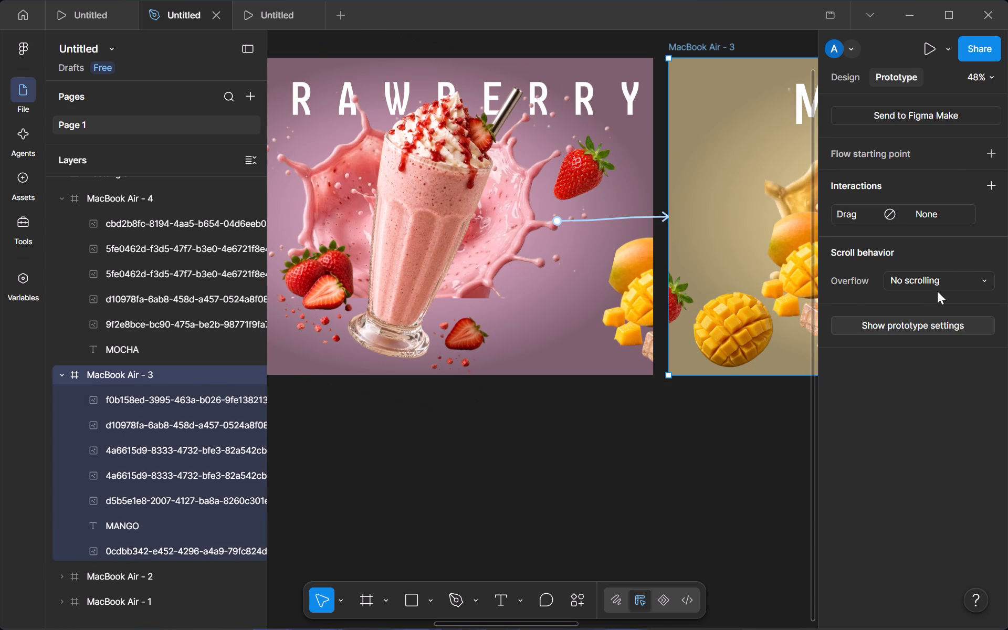
scroll(685, 391, "right", 2)
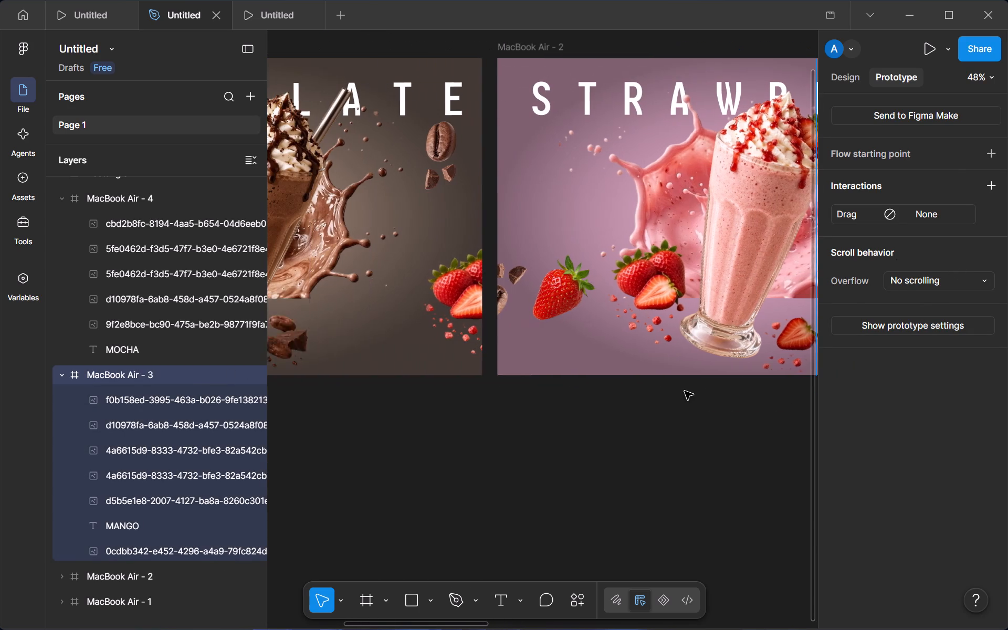
left_click(631, 405)
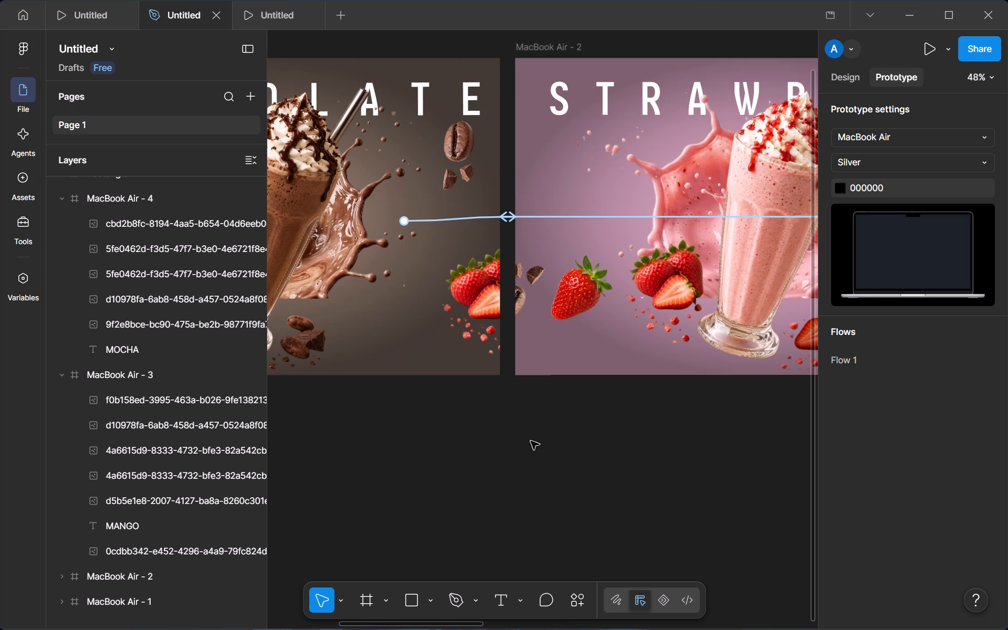
scroll(531, 441, "left", 2)
scroll(534, 438, "right", 1)
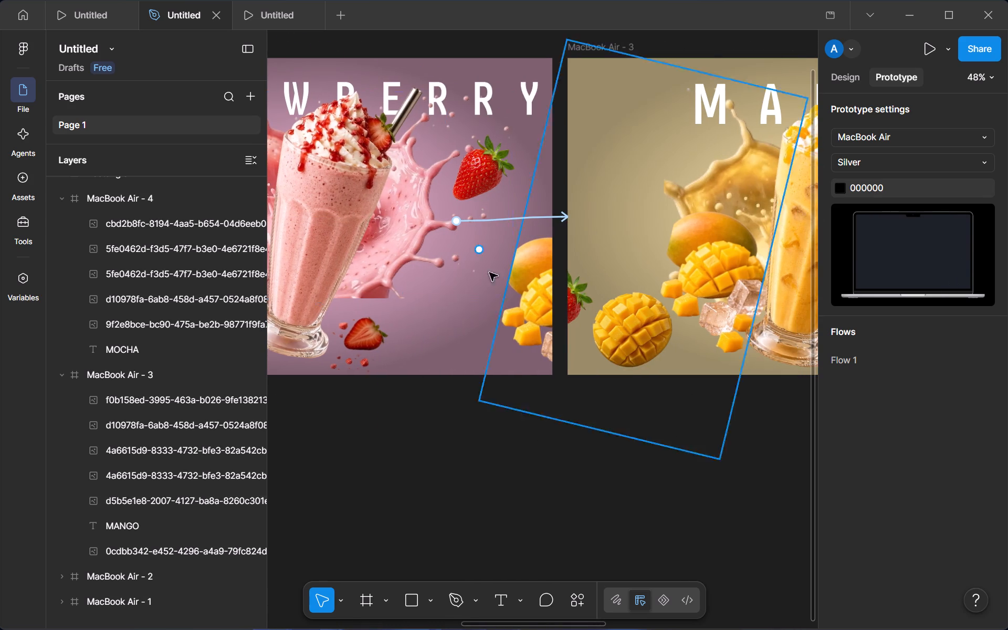
left_click(191, 380)
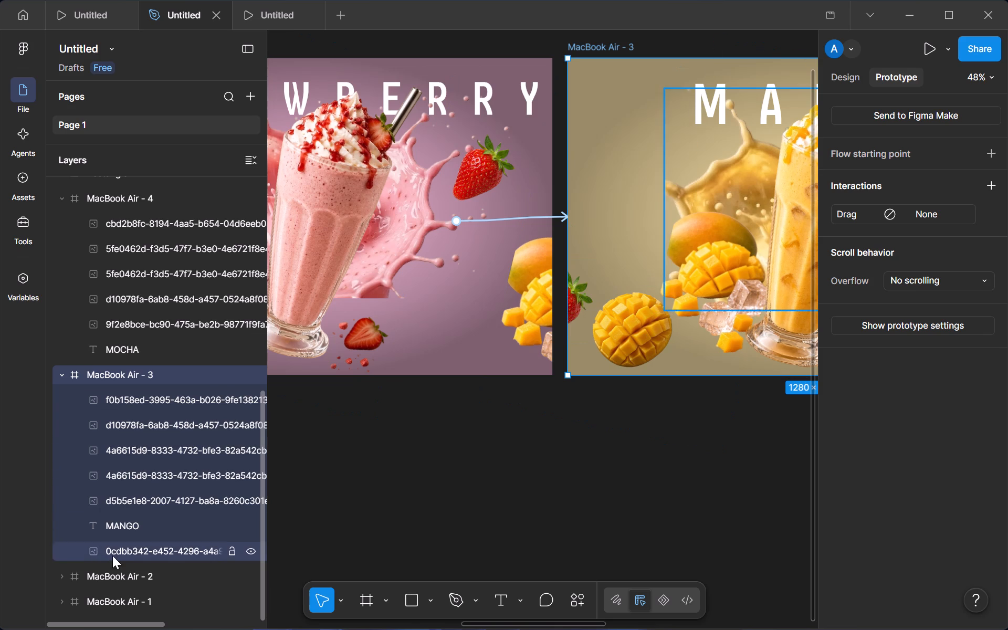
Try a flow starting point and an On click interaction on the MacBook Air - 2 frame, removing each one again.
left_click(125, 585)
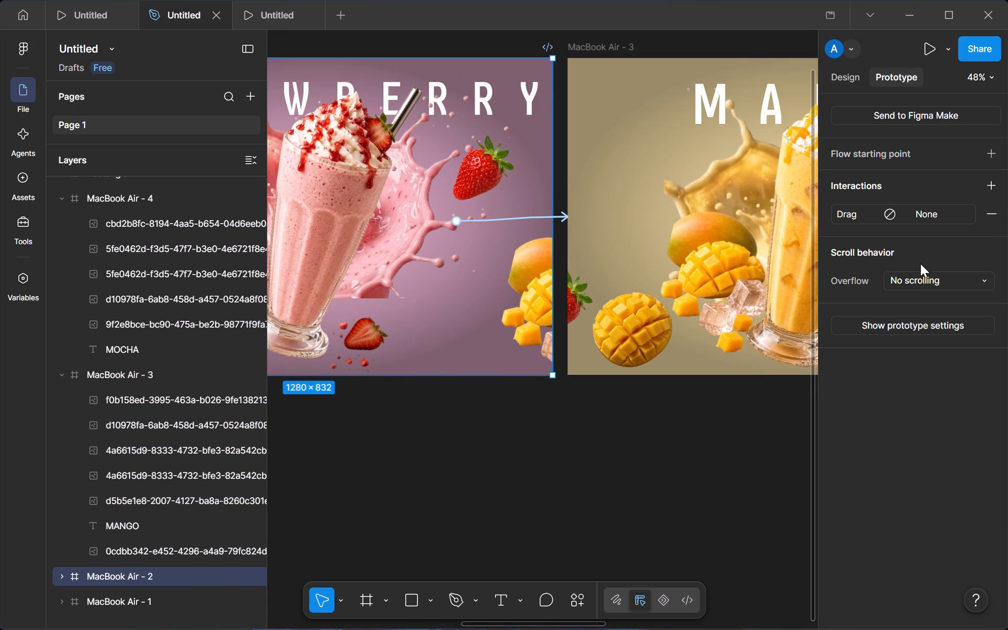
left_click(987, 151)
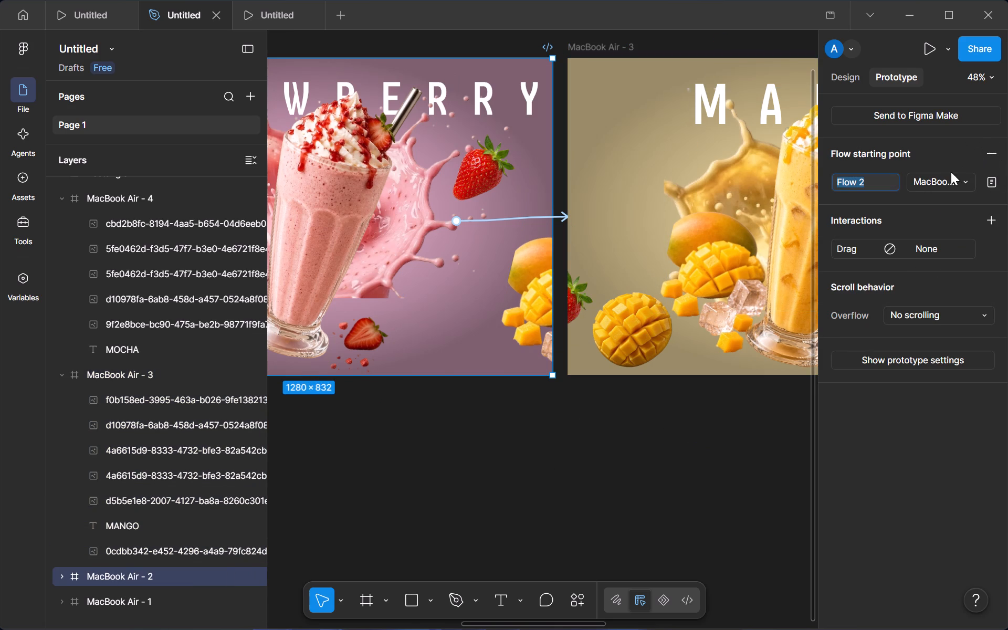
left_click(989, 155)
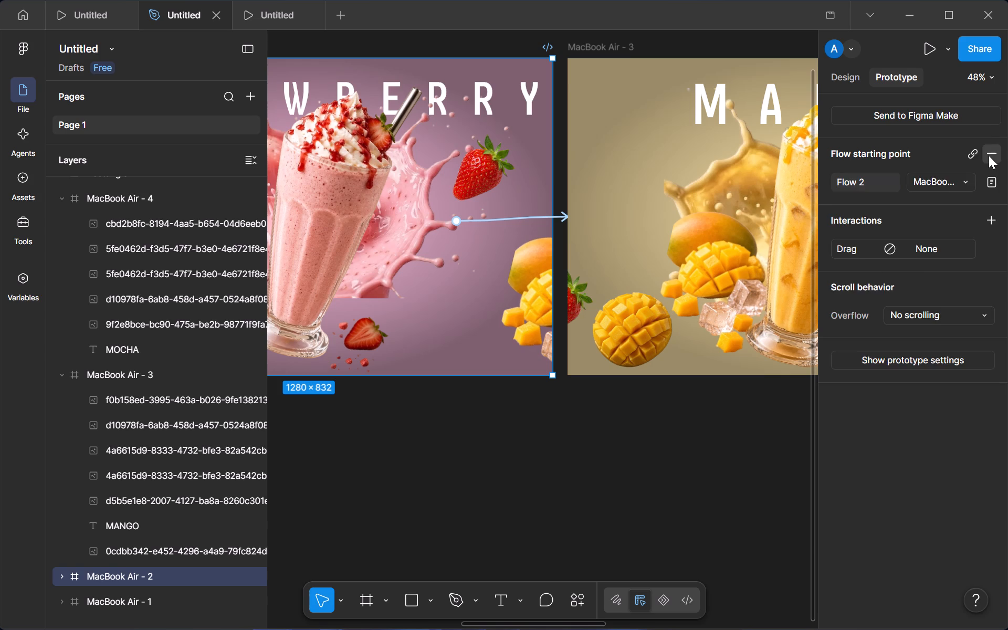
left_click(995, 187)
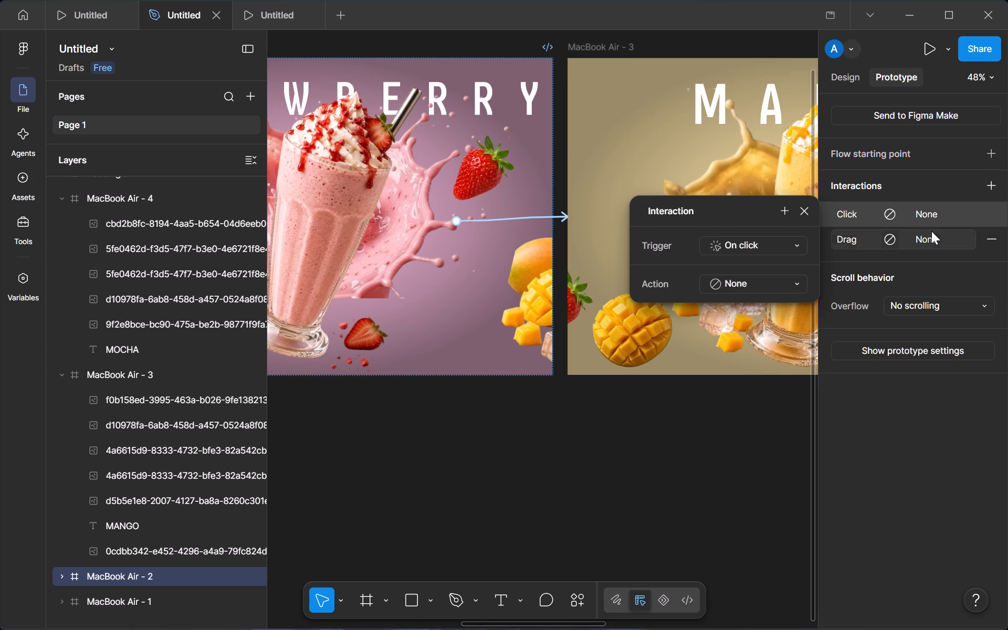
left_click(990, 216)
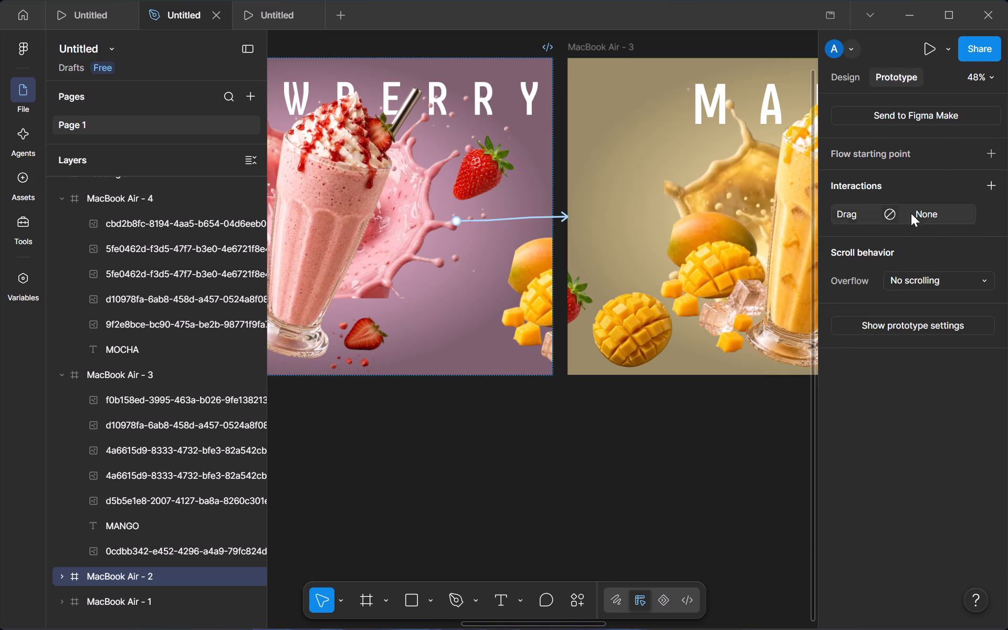
Add a second flow starting point and assign it to the MacBook Air - 3 frame.
left_click(924, 142)
left_click(960, 184)
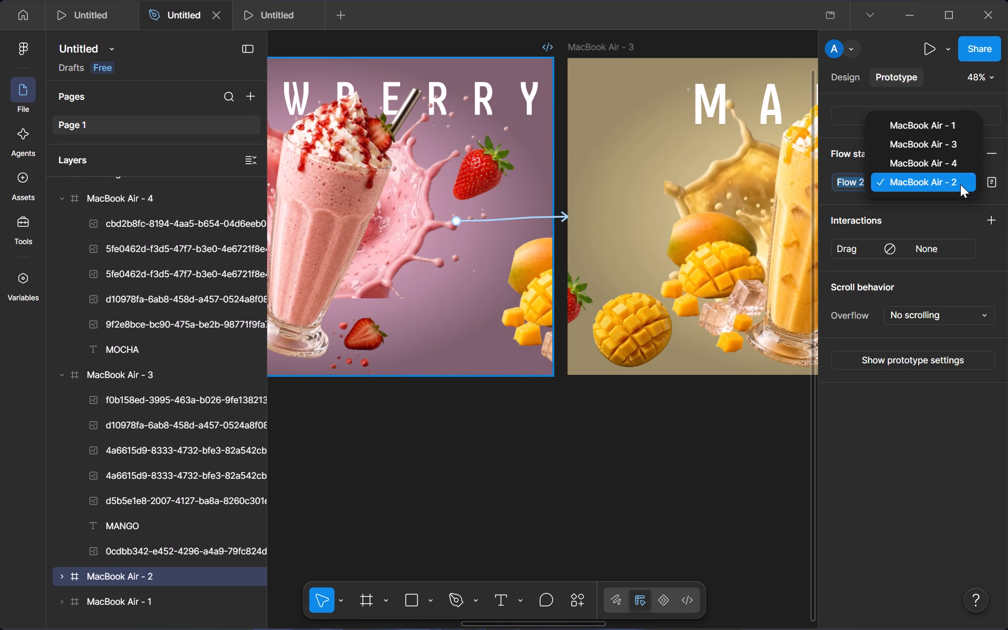
left_click(942, 139)
left_click(643, 540)
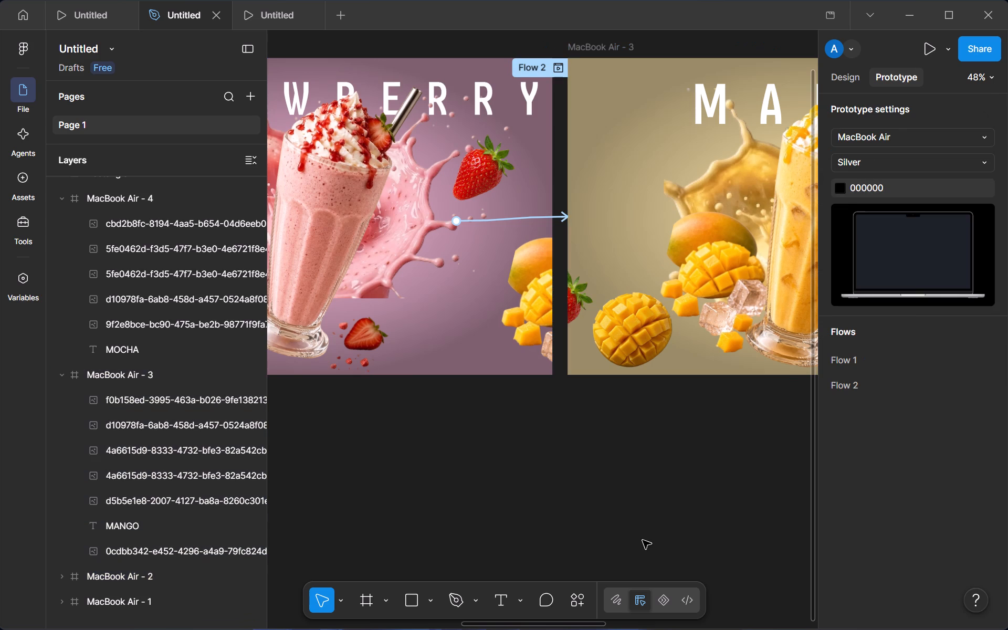
Add a third flow starting point on the MacBook Air - 2 strawberry frame, keeping its default name.
scroll(951, 241, "up", 1)
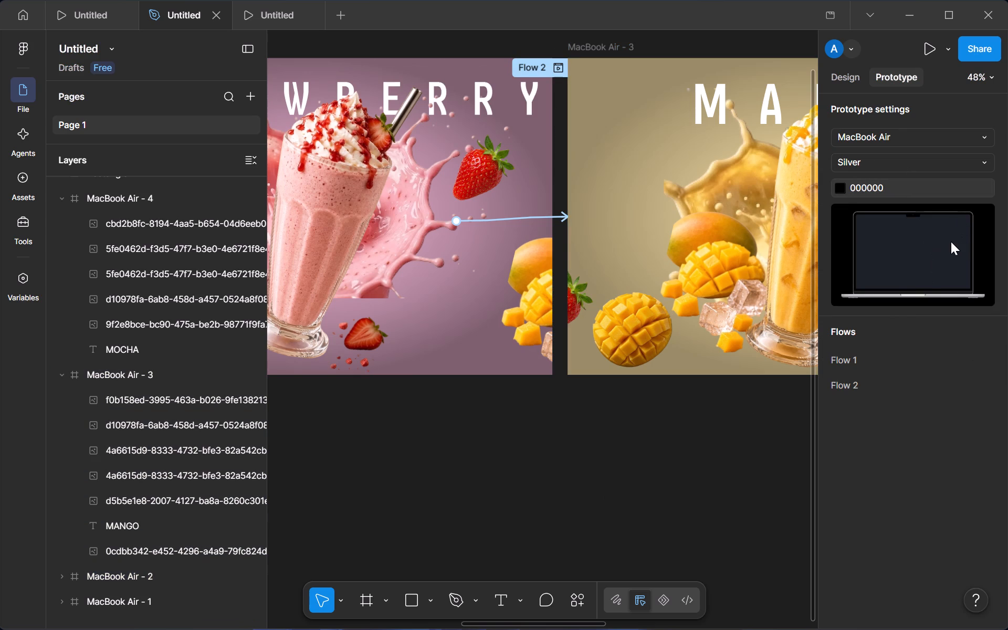
scroll(951, 241, "down", 1)
left_click(186, 581)
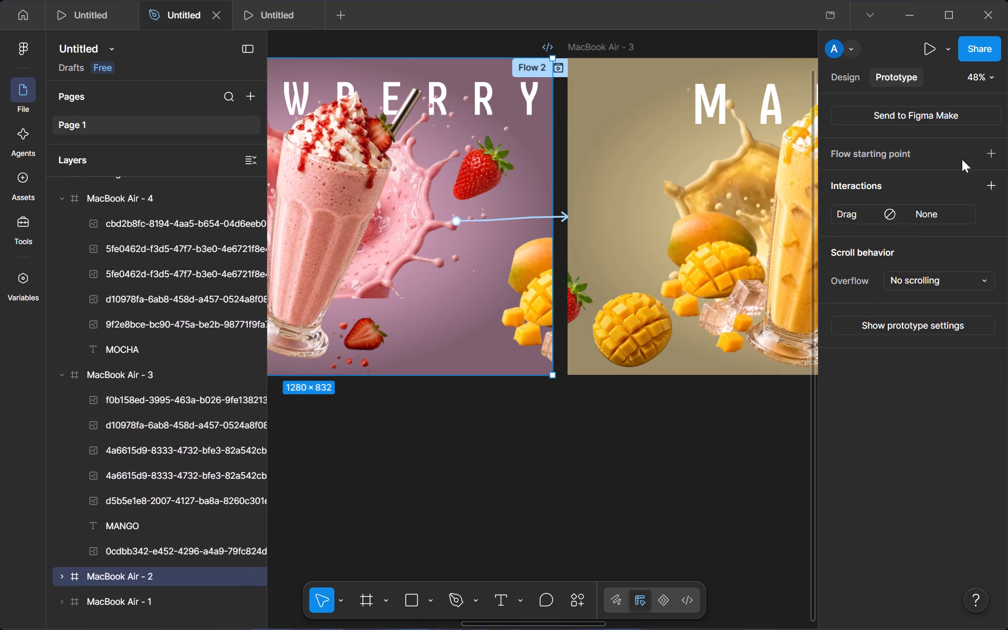
left_click(949, 155)
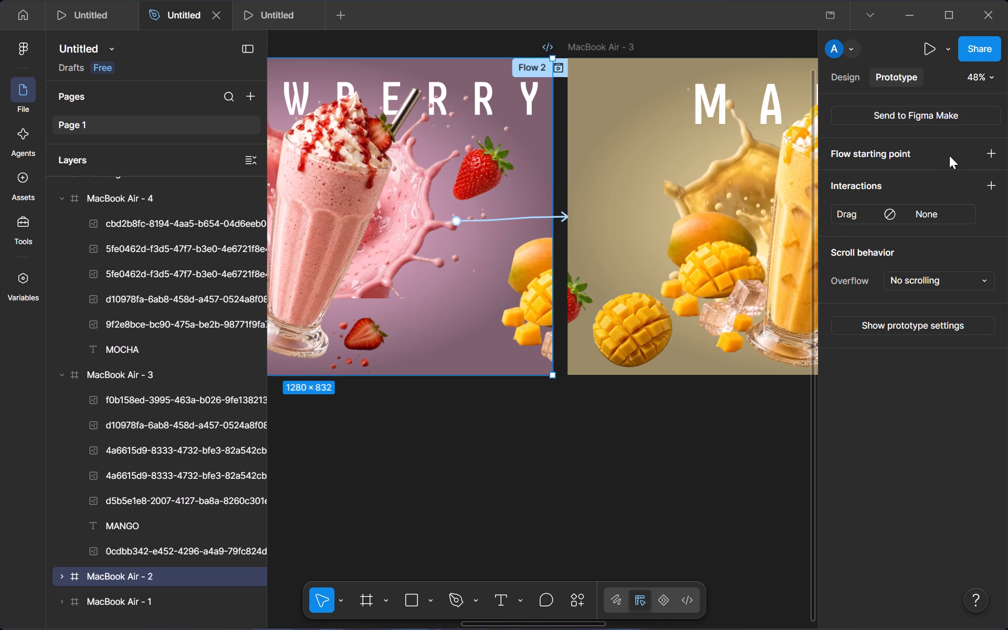
left_click(612, 505)
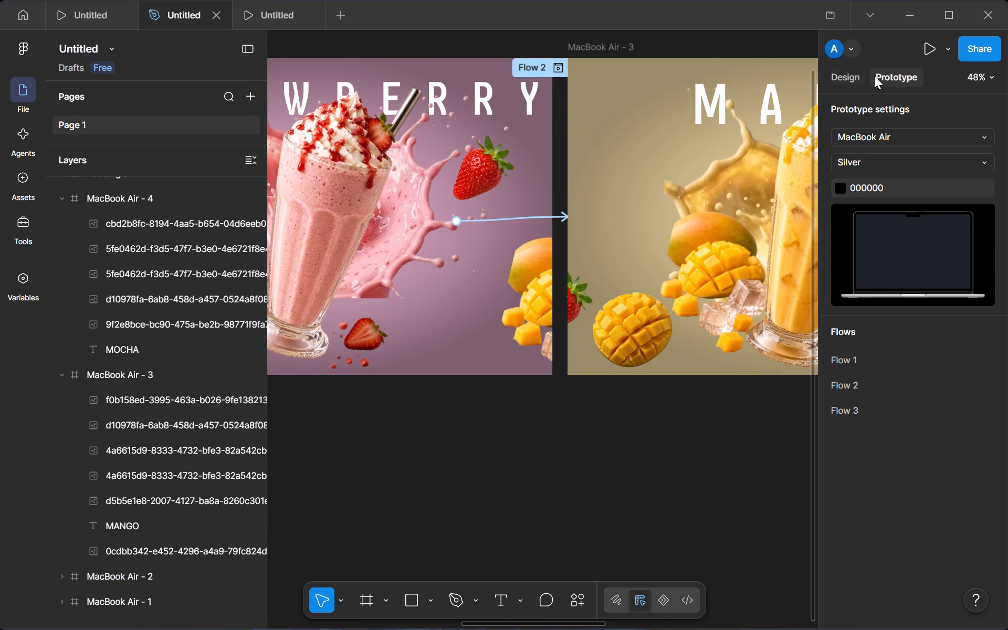
Present the prototype and test horizontal scrolling on the chocolate milkshake frame in Flow 1.
left_click(932, 60)
scroll(657, 312, "left", 7)
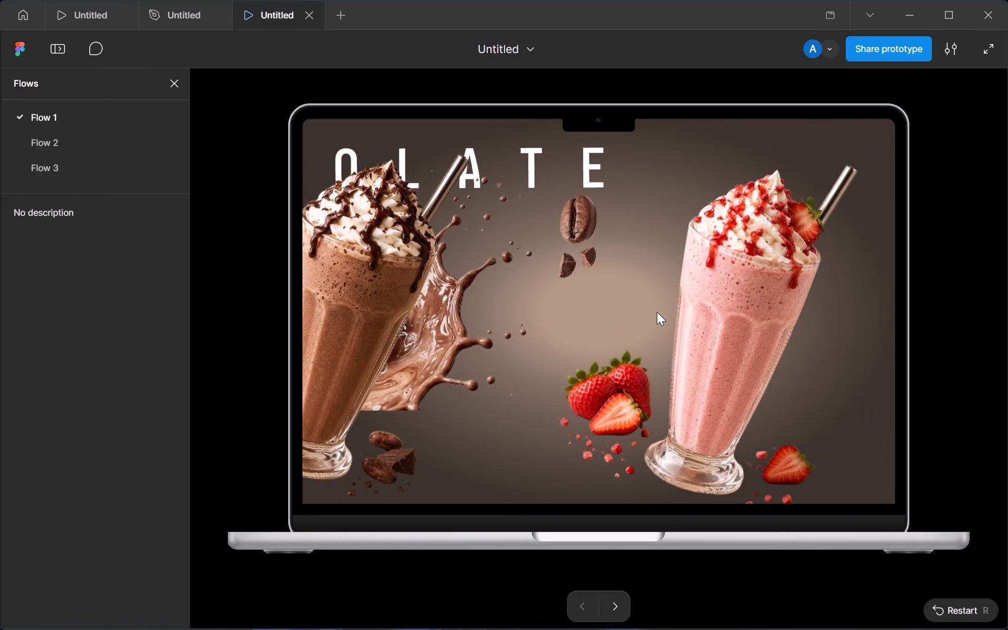
scroll(657, 312, "left", 5)
scroll(657, 312, "right", 8)
scroll(657, 312, "left", 8)
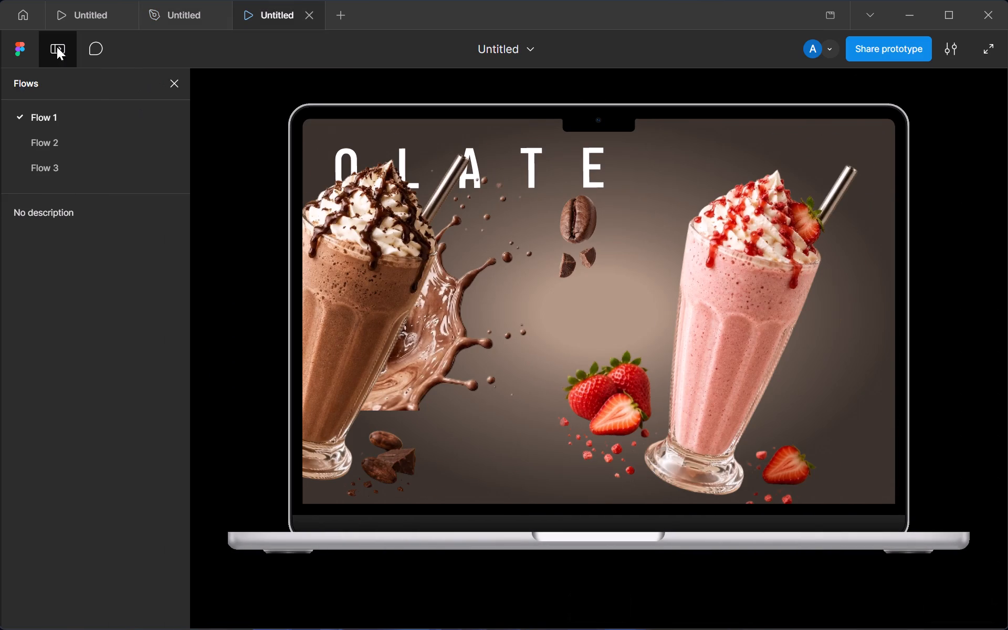
In the design file, reassign the Flow 2 starting point from MacBook Air - 3 to the MacBook Air - 2 frame.
left_click(156, 10)
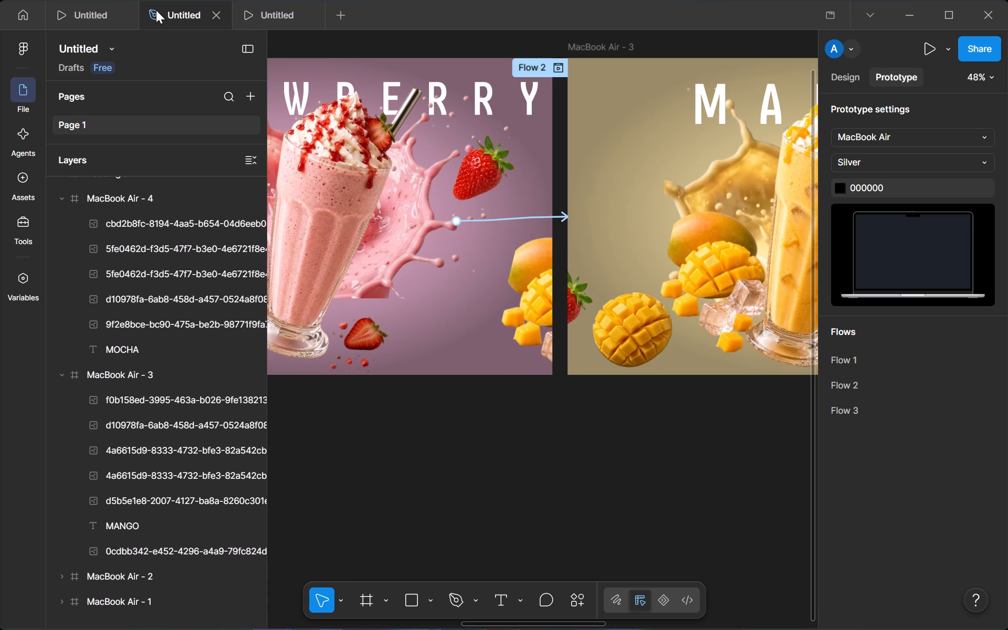
left_click(178, 381)
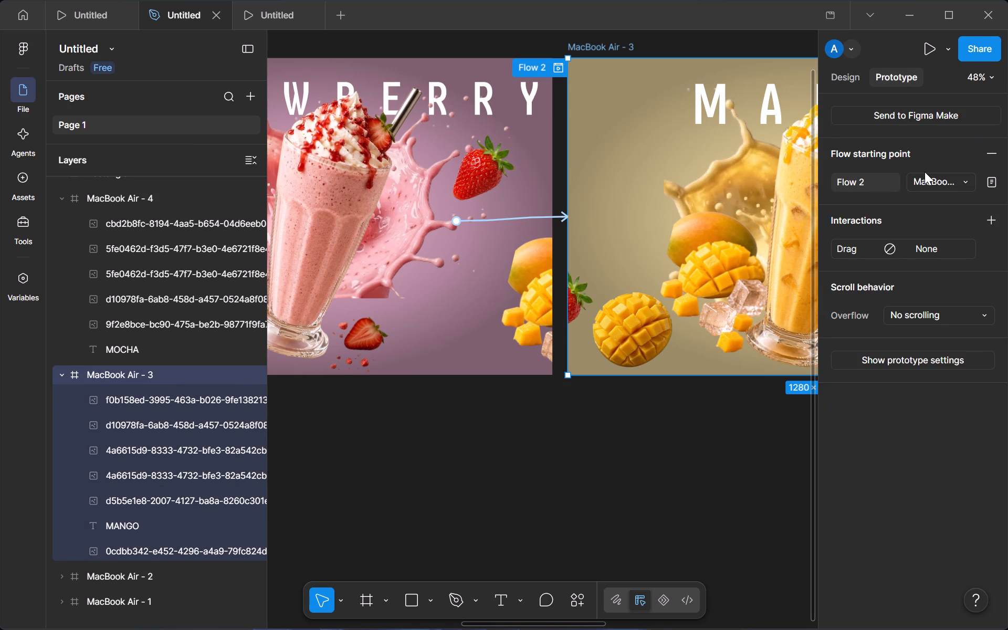
left_click(925, 172)
left_click(933, 180)
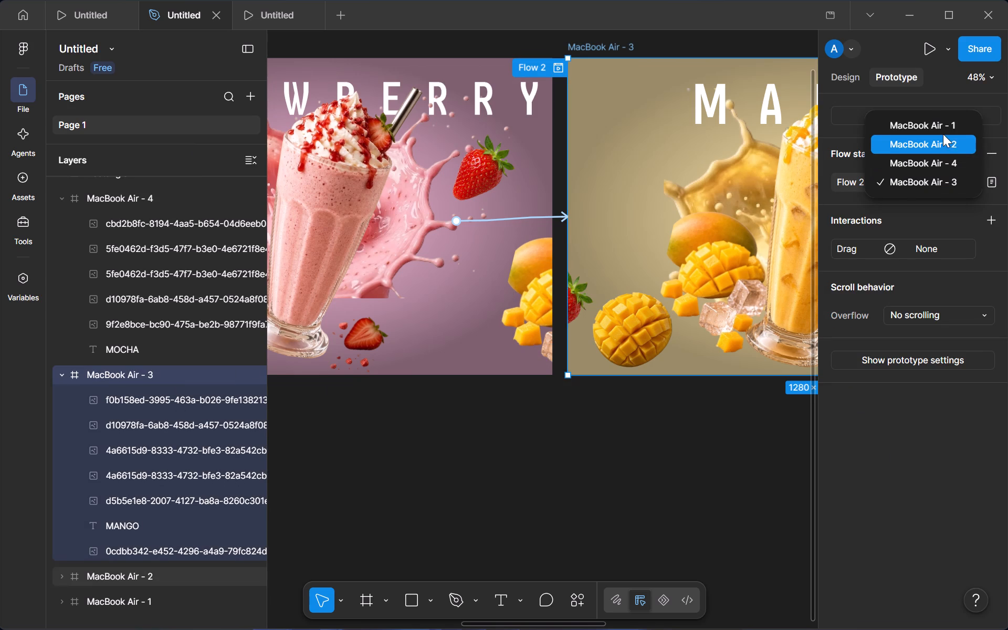
left_click(937, 144)
left_click(591, 565)
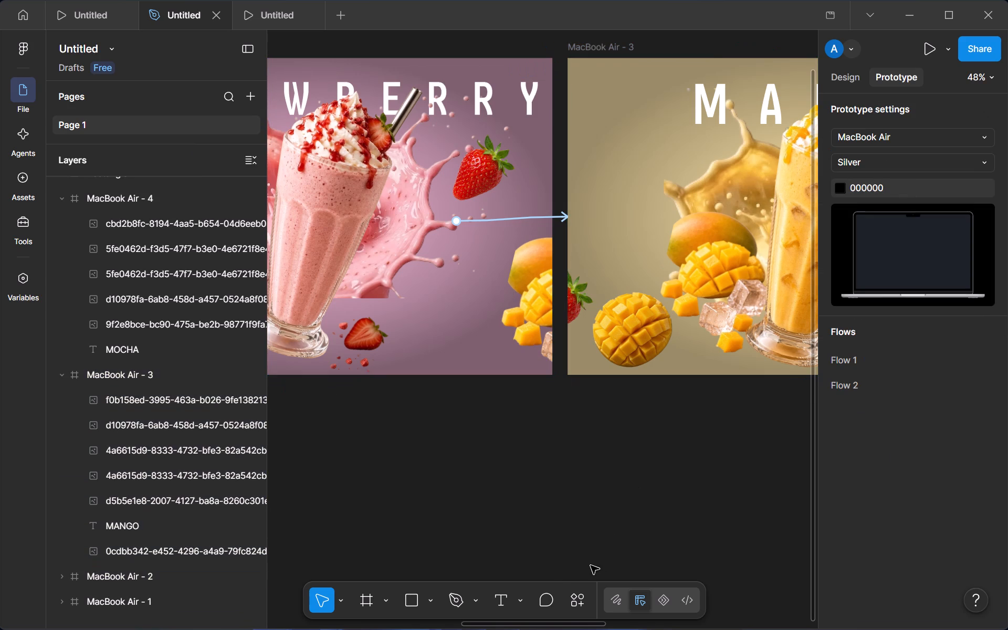
Add a flow starting point to the MacBook Air - 3 mango frame, keeping its default name.
scroll(600, 425, "left", 3)
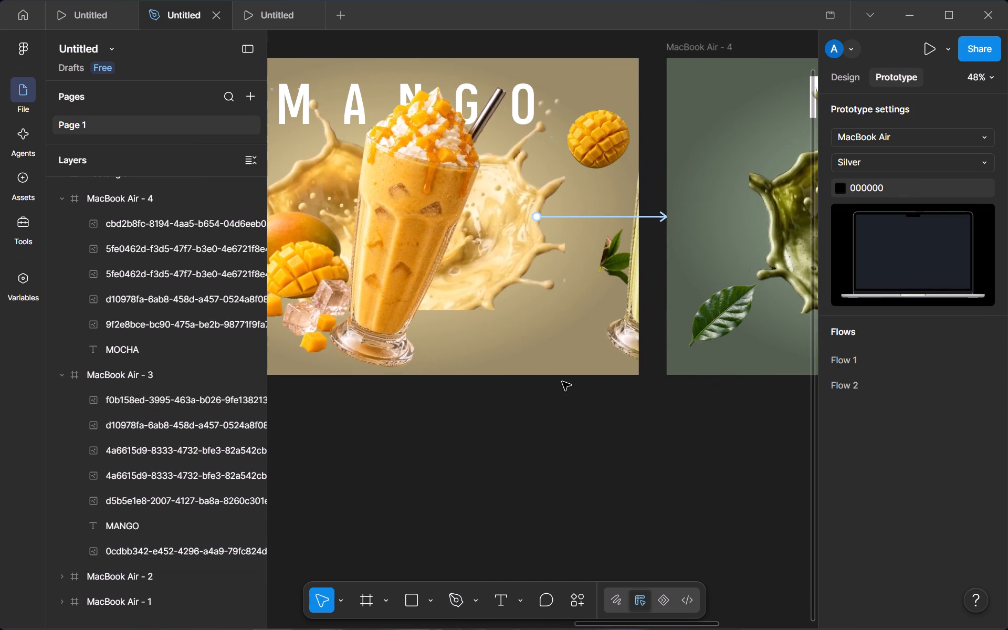
left_click(153, 362)
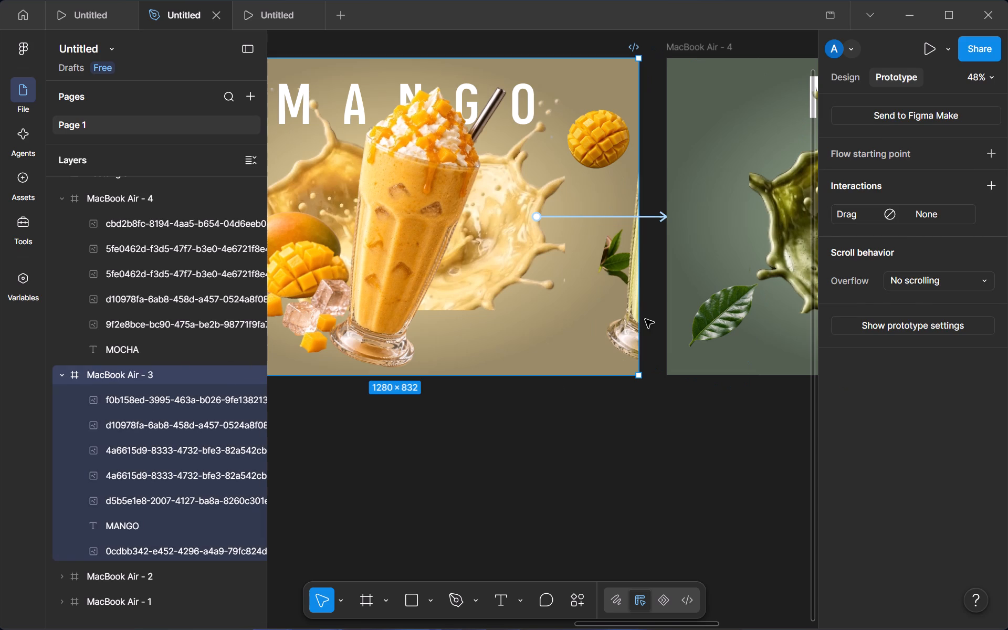
left_click(958, 159)
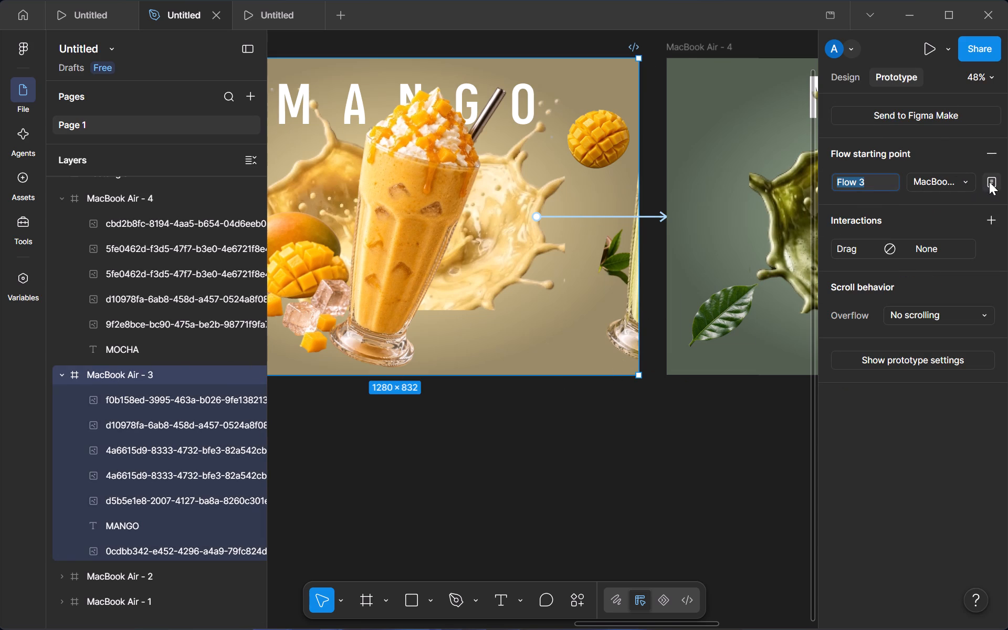
left_click(656, 455)
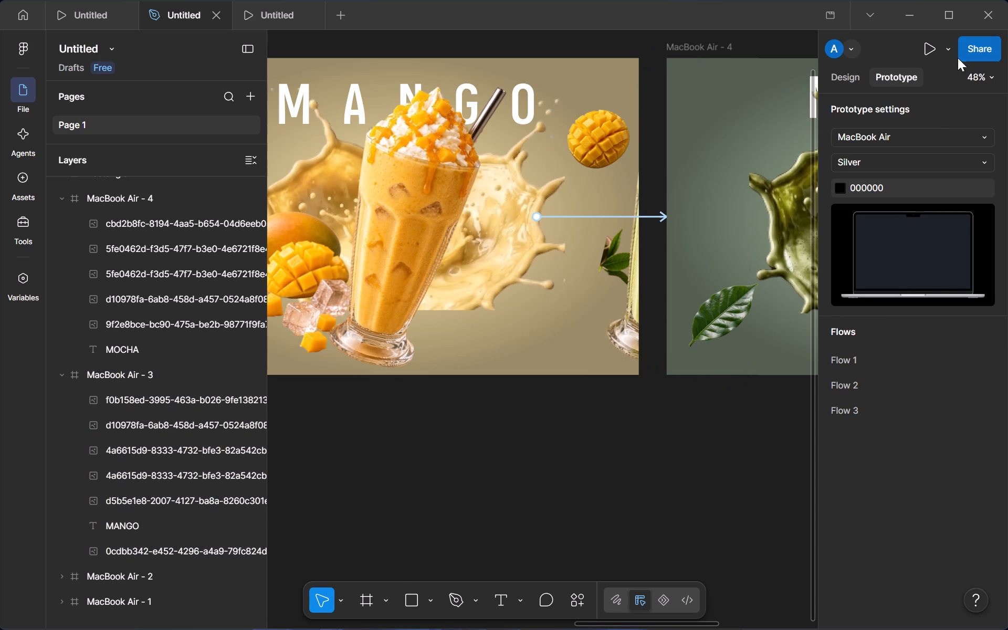
Present the prototype, test scrolling the chocolate milkshake frame in Flow 1, and return to the design file.
left_click(932, 54)
scroll(690, 294, "left", 13)
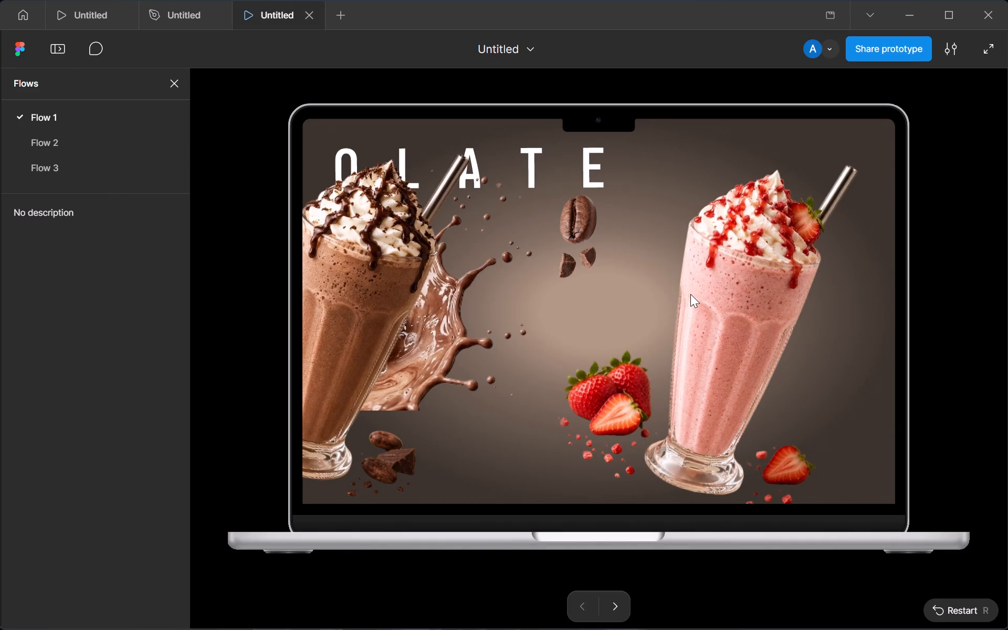
scroll(690, 294, "up", 1)
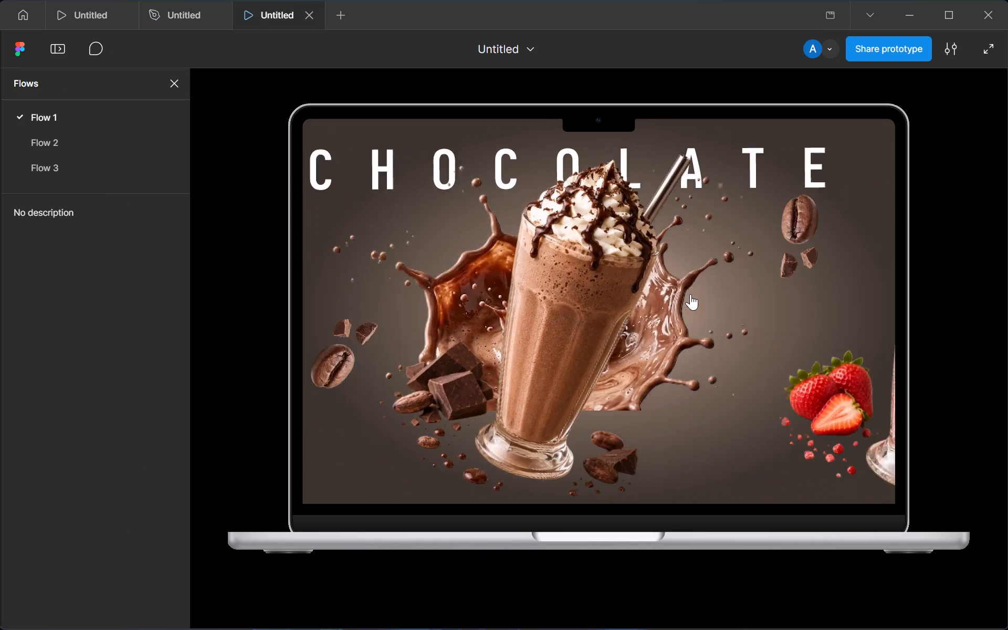
scroll(690, 294, "left", 2)
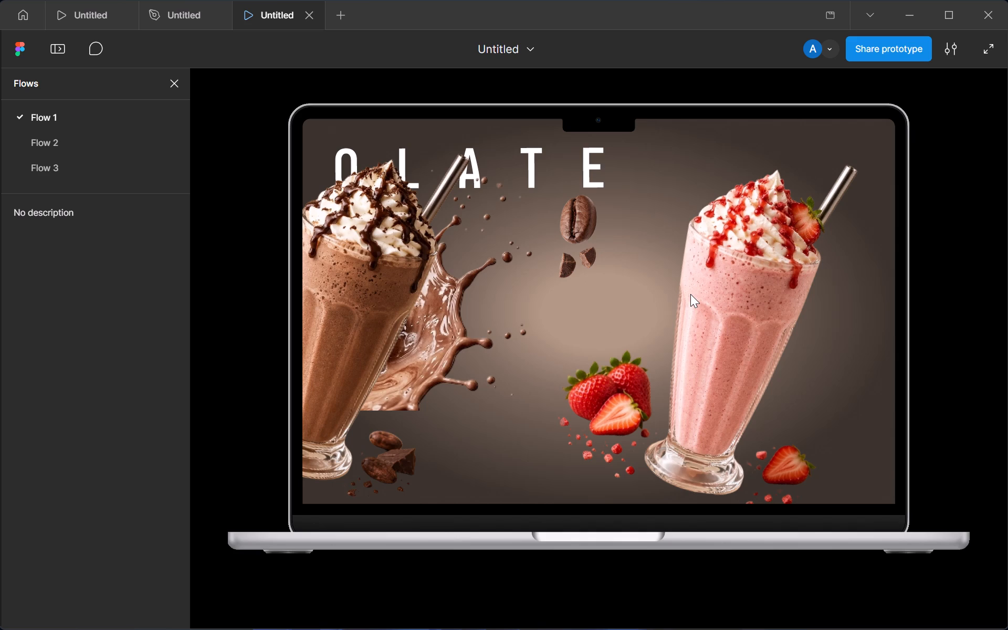
scroll(690, 294, "right", 4)
left_click(202, 3)
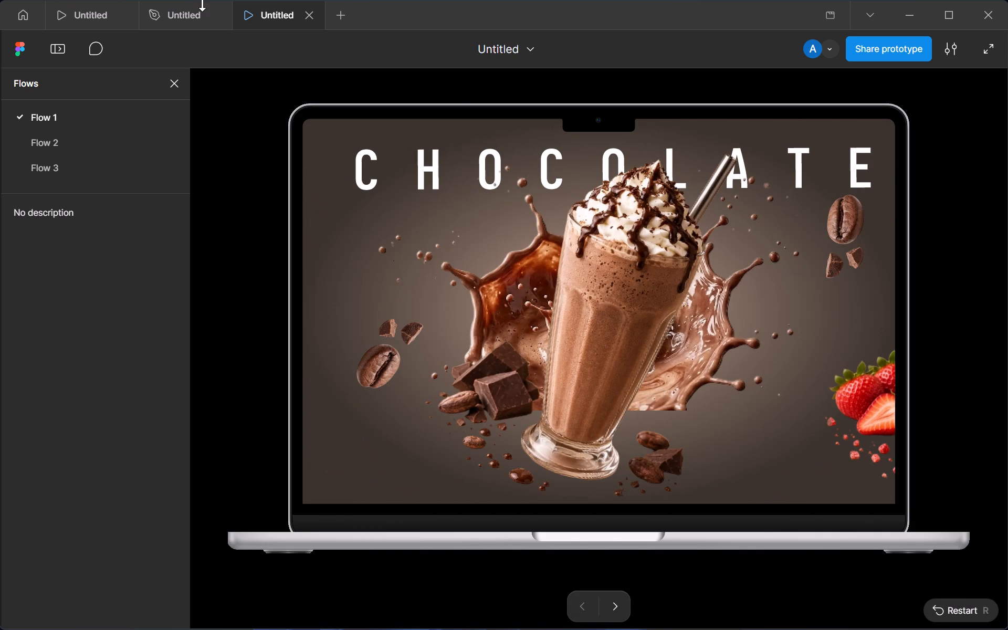
left_click(196, 8)
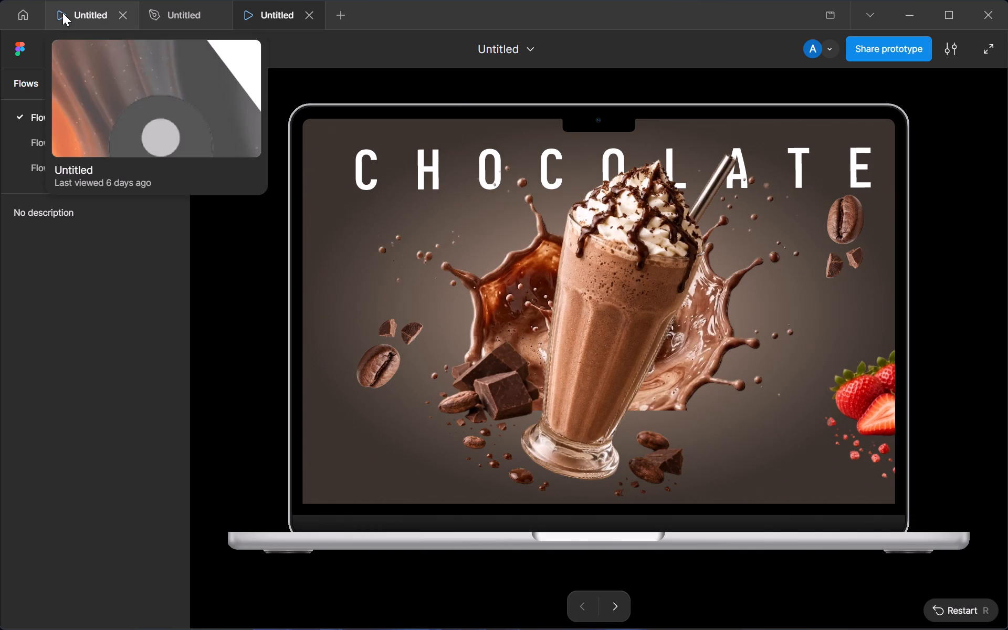
left_click(62, 13)
left_click(178, 13)
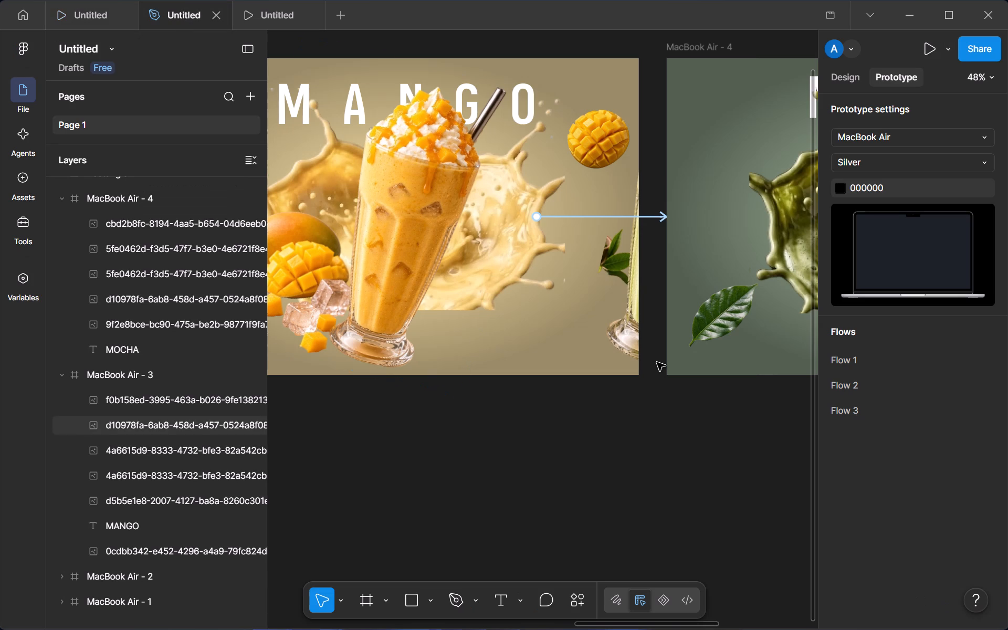
Set the MacBook Air - 1 frame's On drag interaction to navigate to MacBook Air - 2 with a Push animation.
left_click(545, 477)
scroll(545, 477, "down", 1)
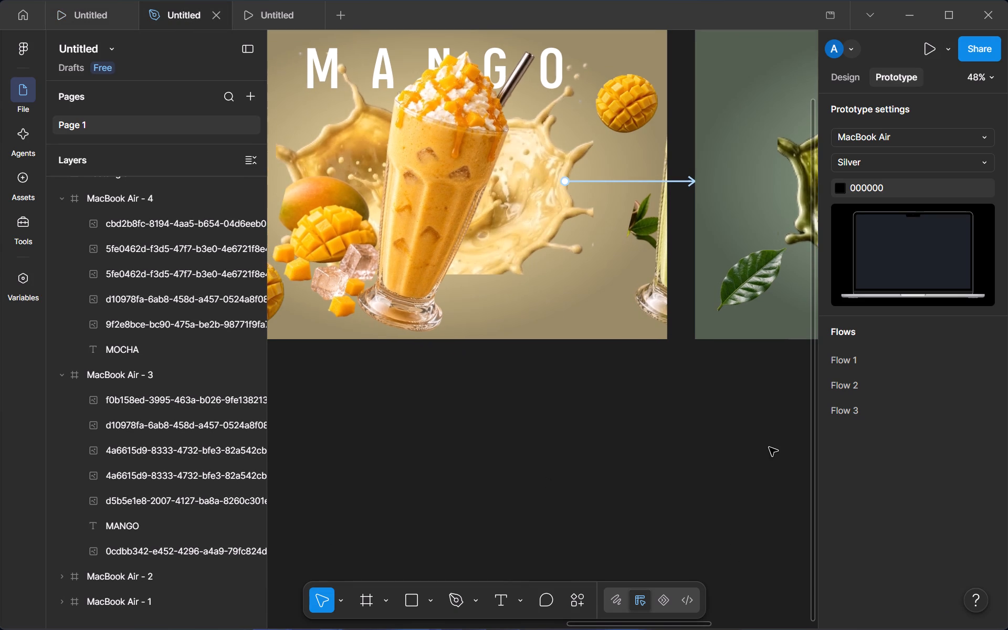
scroll(769, 447, "right", 9)
scroll(769, 447, "left", 5)
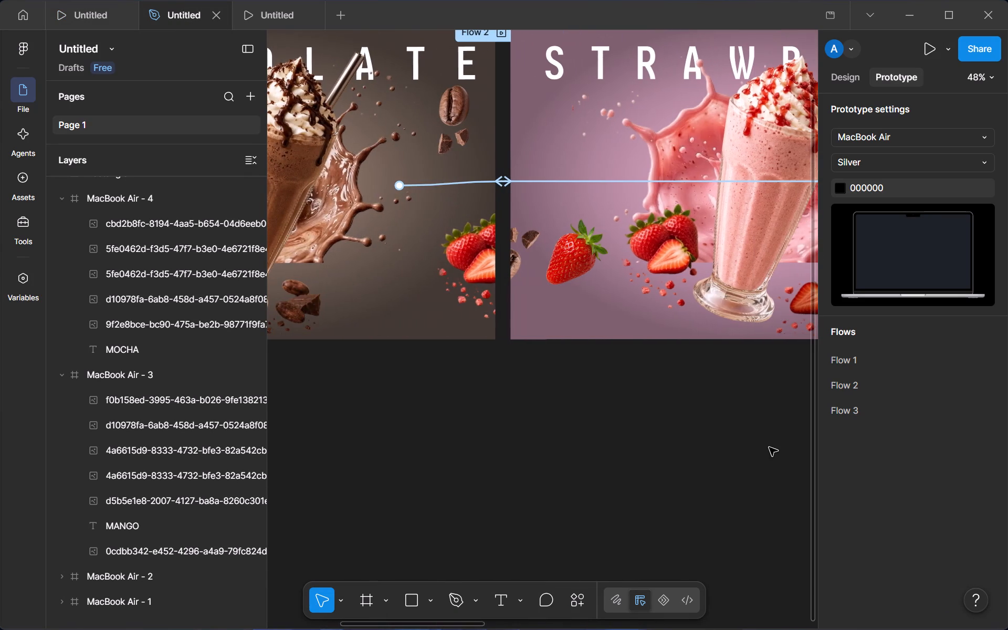
left_click(353, 165)
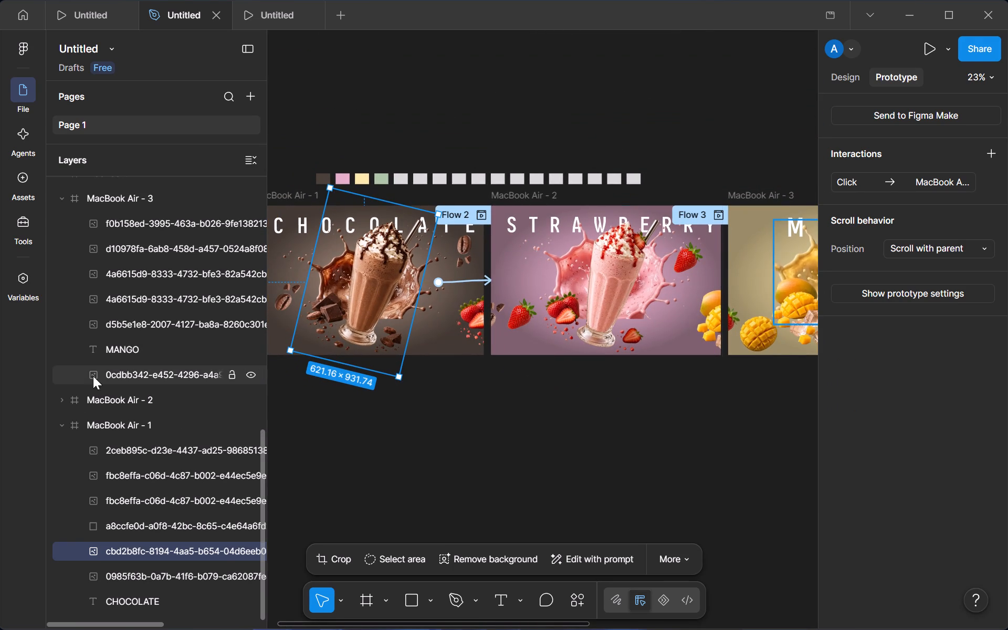
left_click(62, 423)
left_click(152, 430)
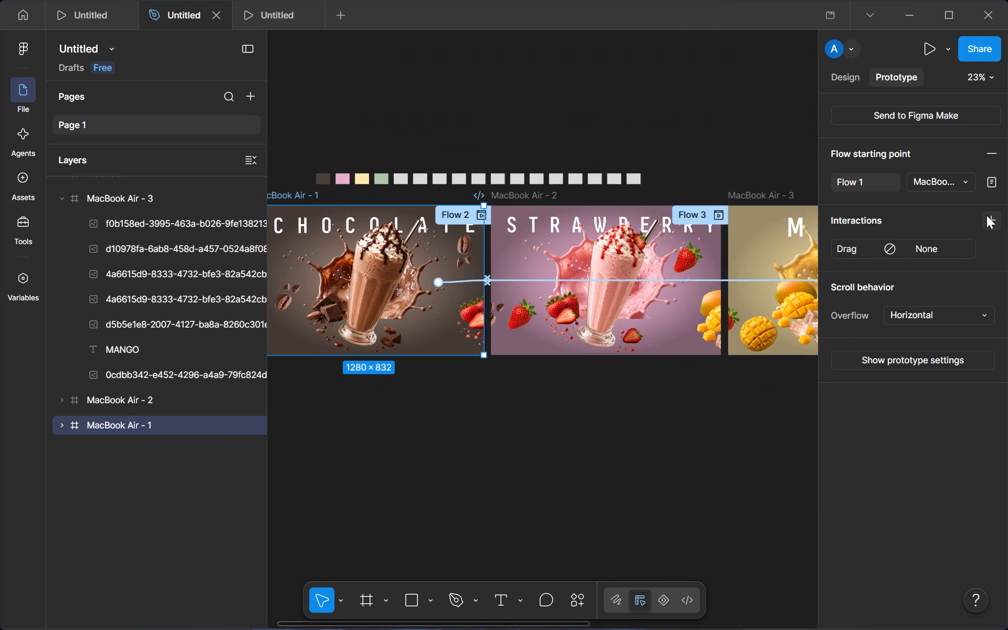
left_click(923, 249)
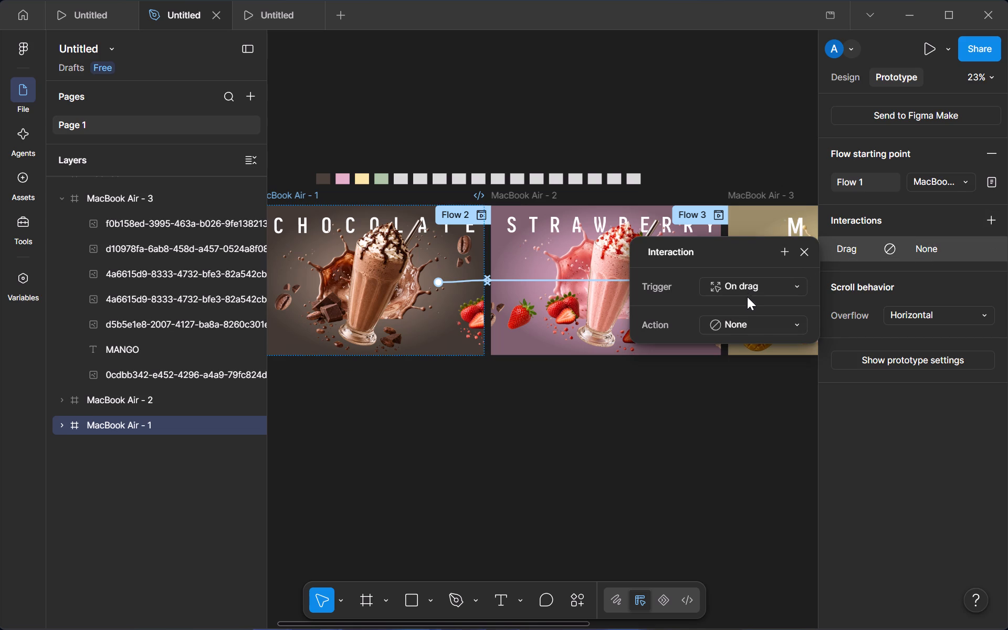
left_click(754, 332)
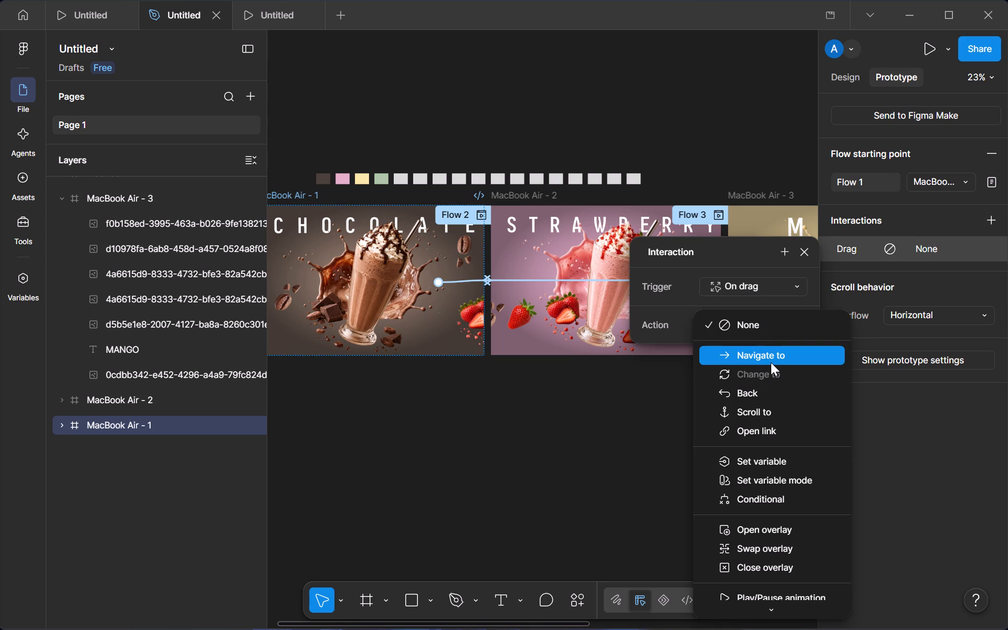
left_click(771, 362)
left_click(742, 356)
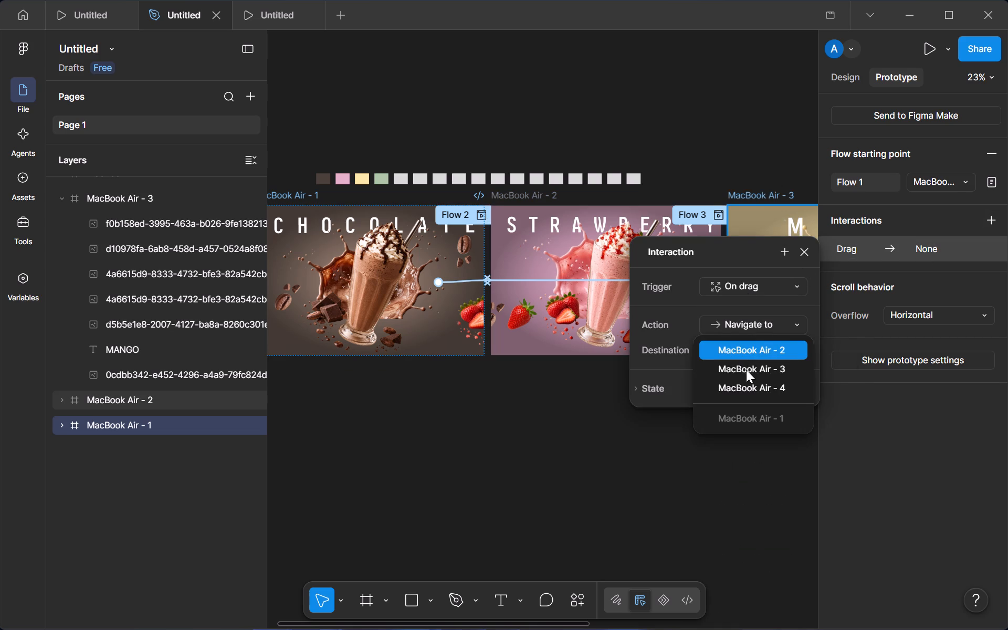
left_click(754, 358)
left_click(749, 394)
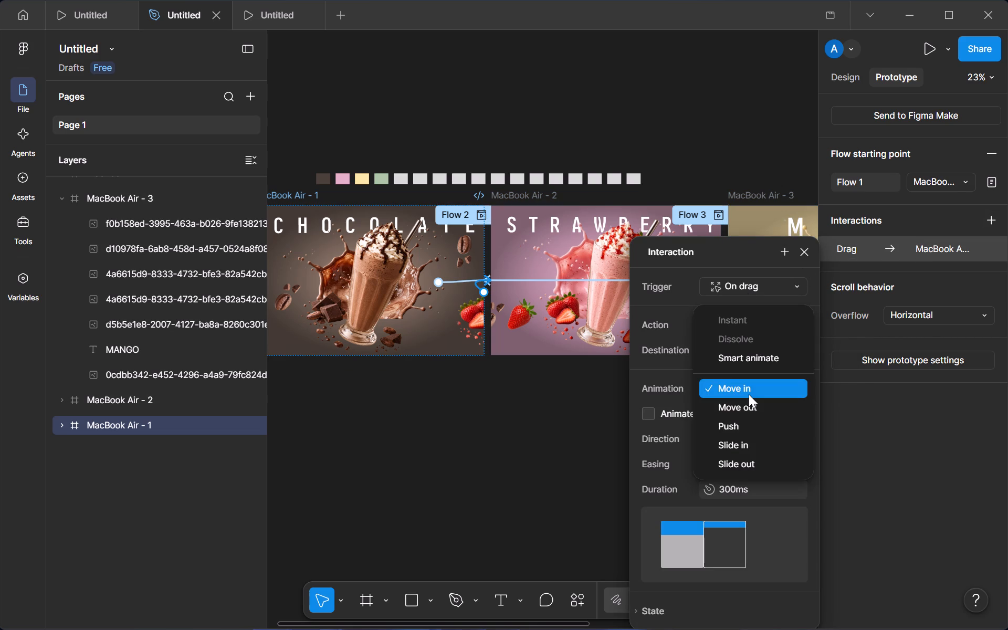
left_click(752, 427)
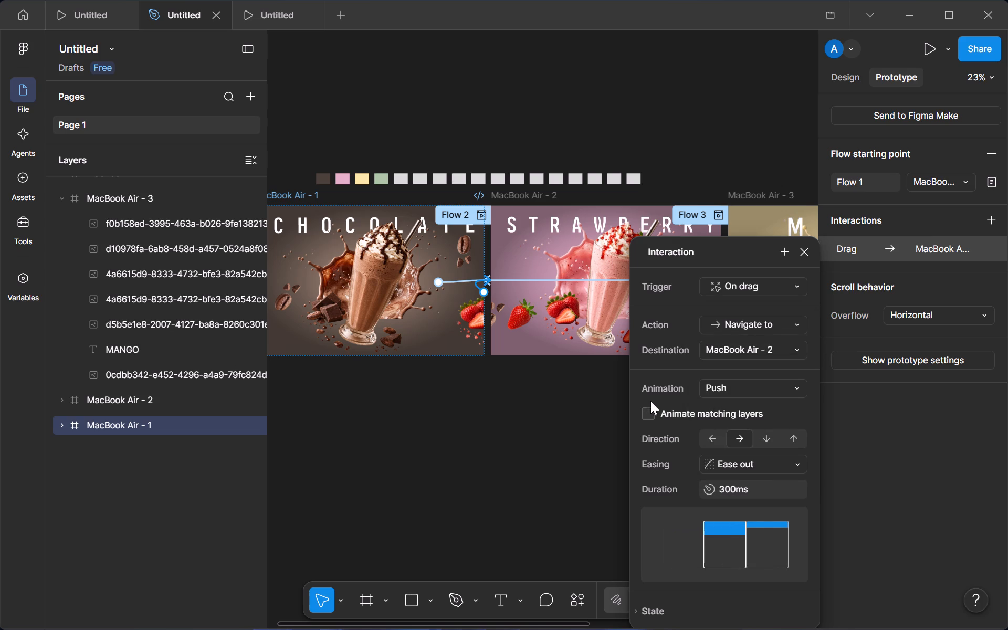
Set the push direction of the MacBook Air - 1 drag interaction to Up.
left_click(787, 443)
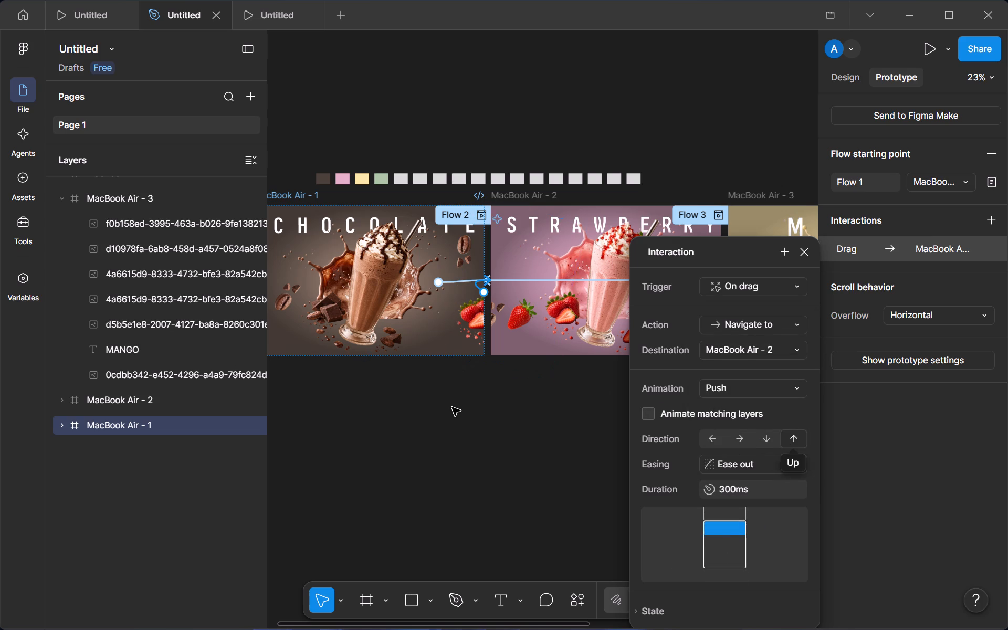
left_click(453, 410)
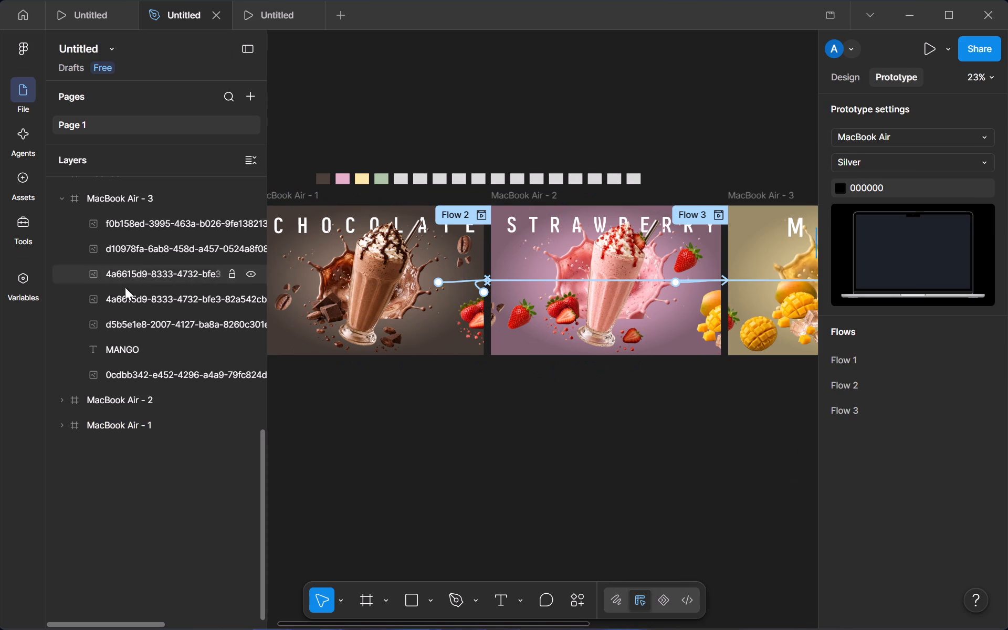
Set the push direction of the MacBook Air - 1 frame's On drag interaction to Right.
left_click(126, 429)
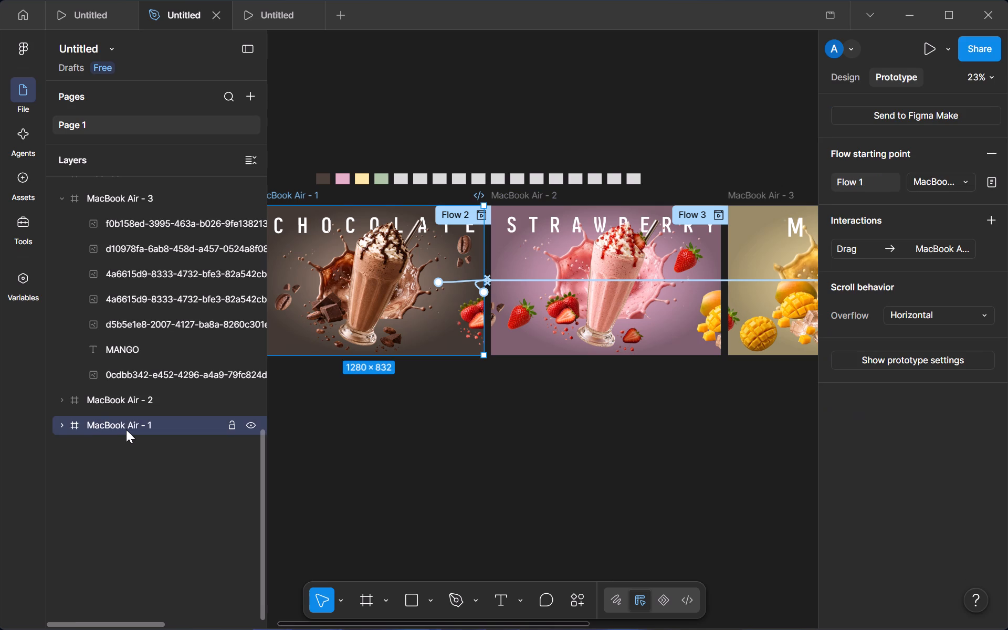
left_click(126, 429)
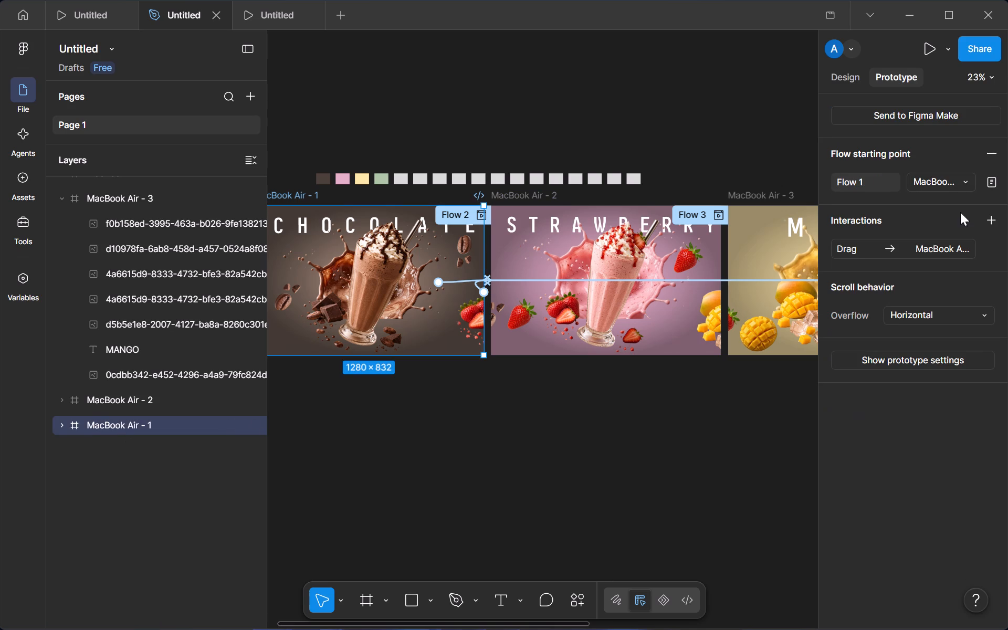
left_click(950, 244)
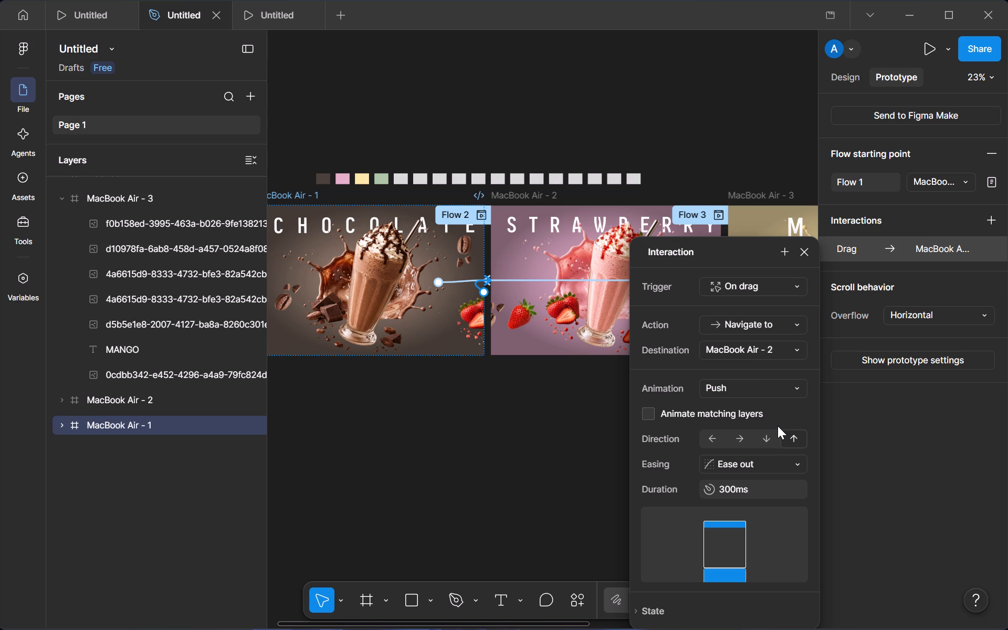
left_click(745, 435)
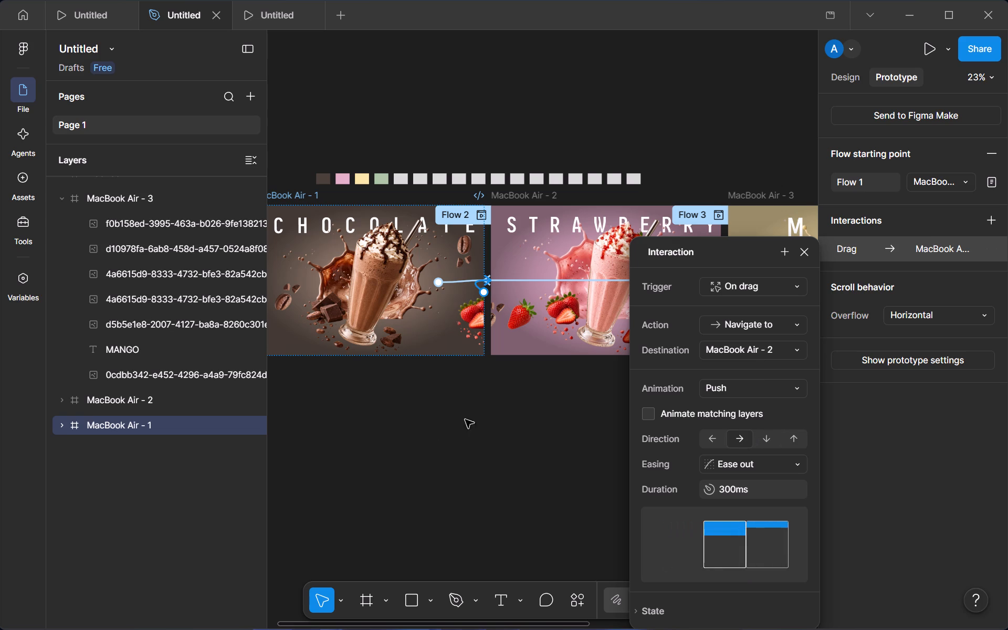
left_click(422, 436)
Switch to the prototype preview and test the chocolate frame's drag transition in Flow 1.
left_click(258, 0)
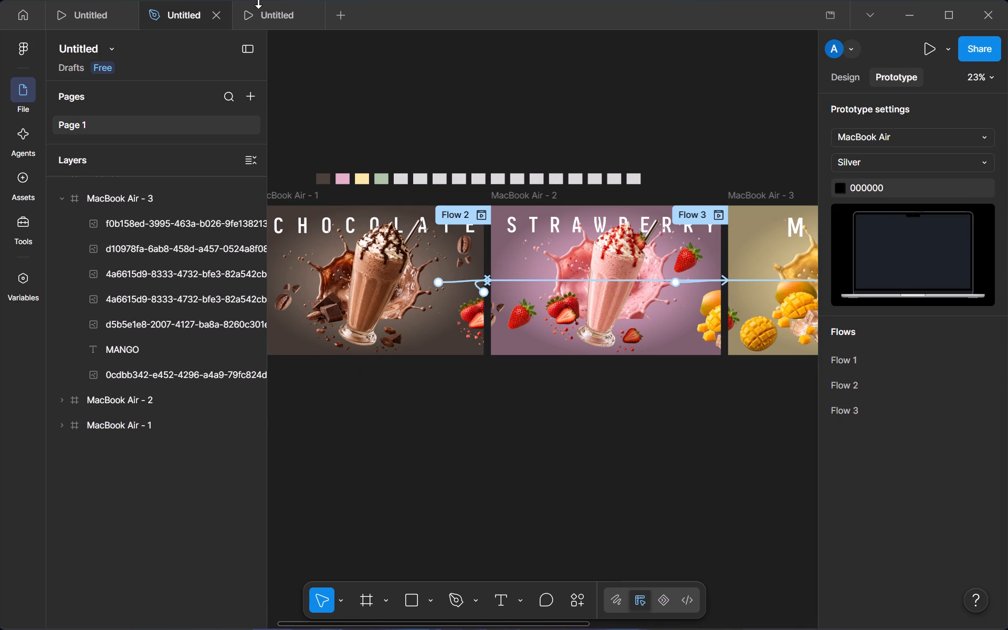
left_click(262, 13)
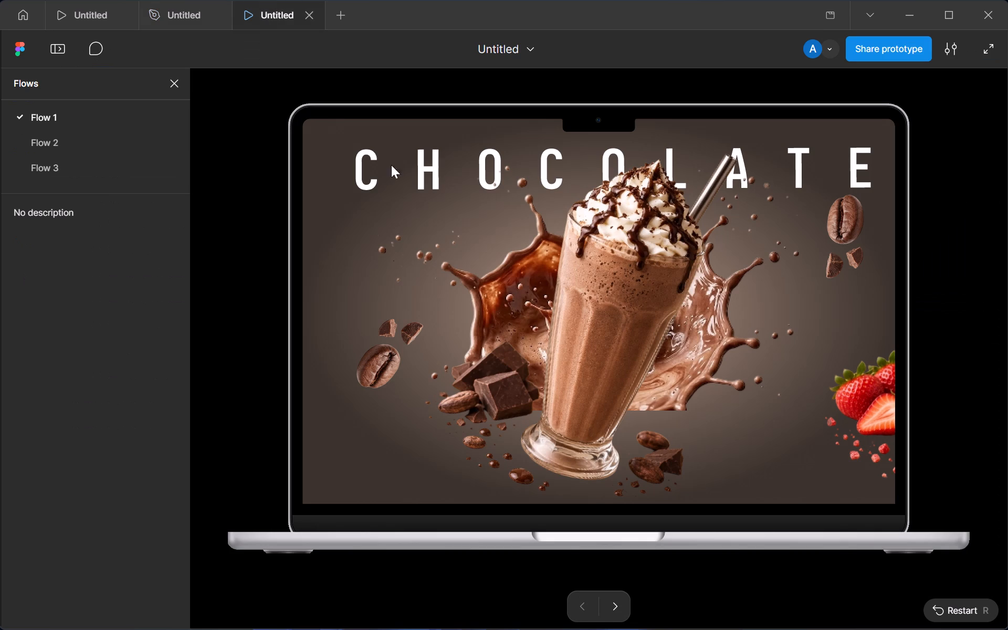
left_click(575, 339)
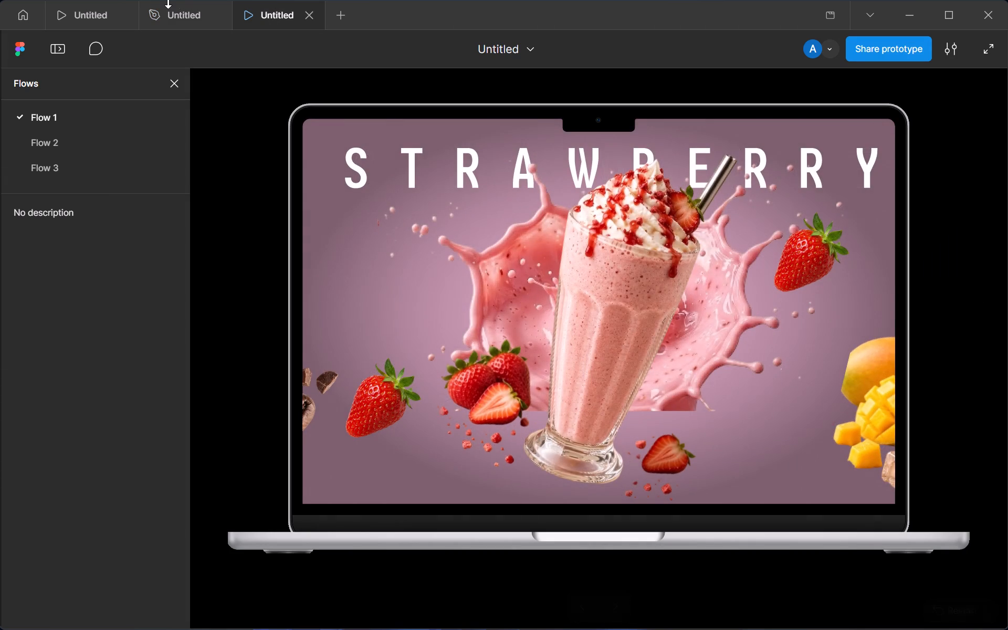
Return to the design file and remove the chocolate milkshake image's click interaction from the MacBook Air - 1 frame.
left_click(199, 13)
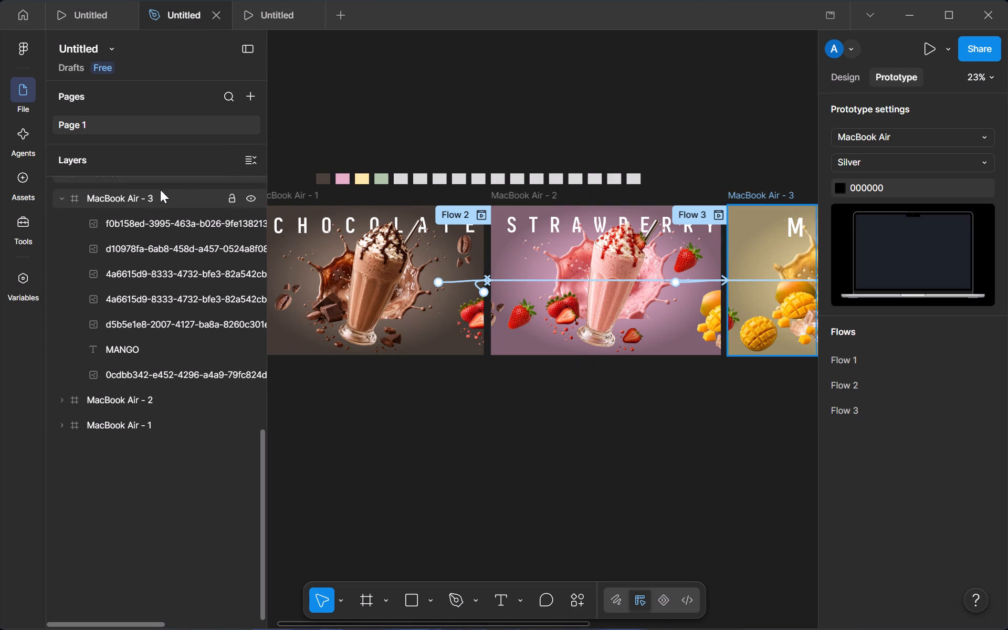
left_click(141, 430)
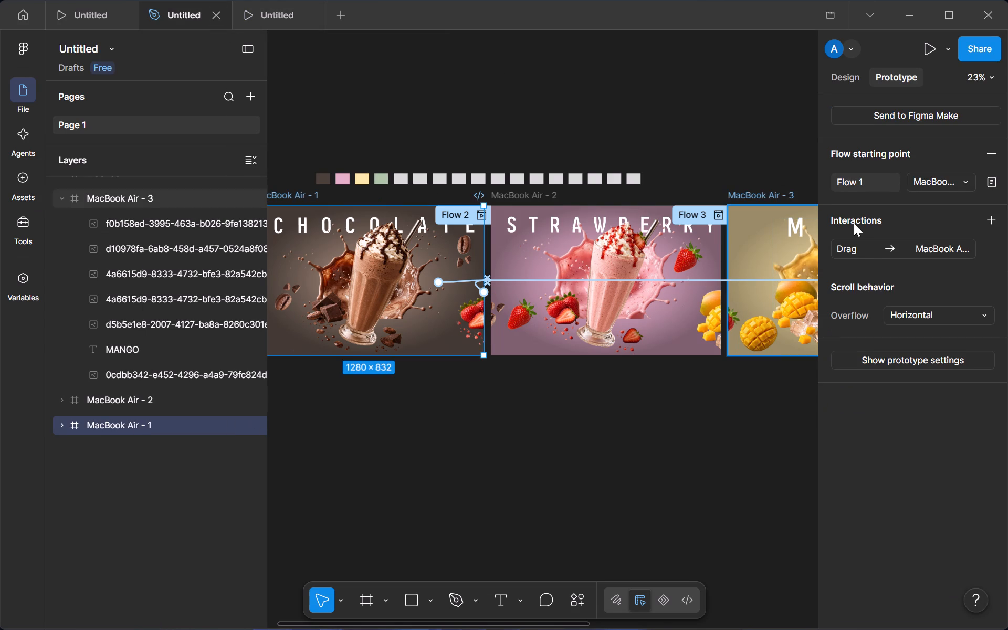
left_click(934, 250)
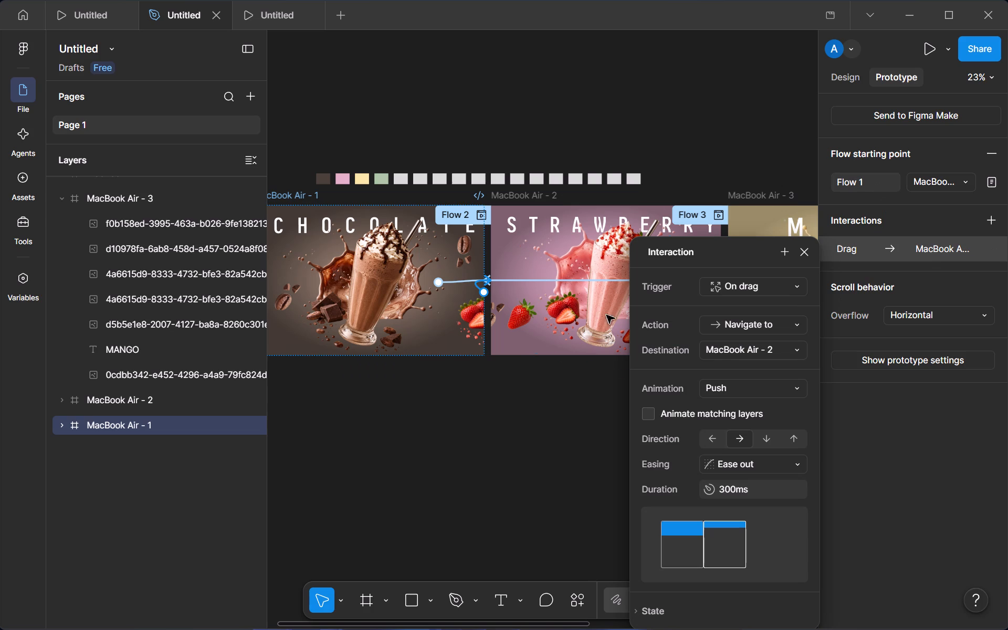
left_click(375, 282)
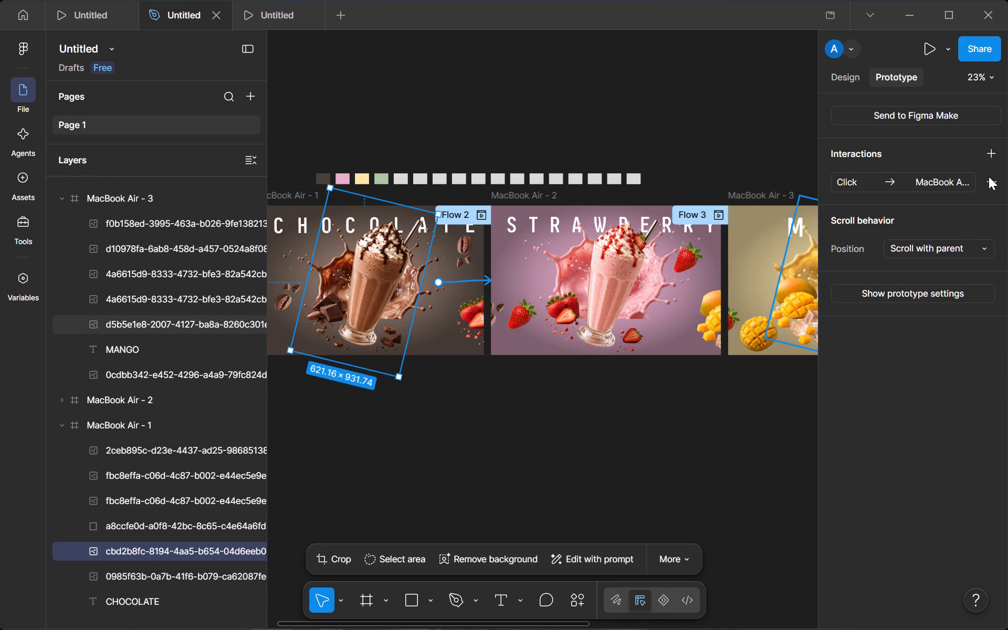
left_click(989, 176)
left_click(485, 385)
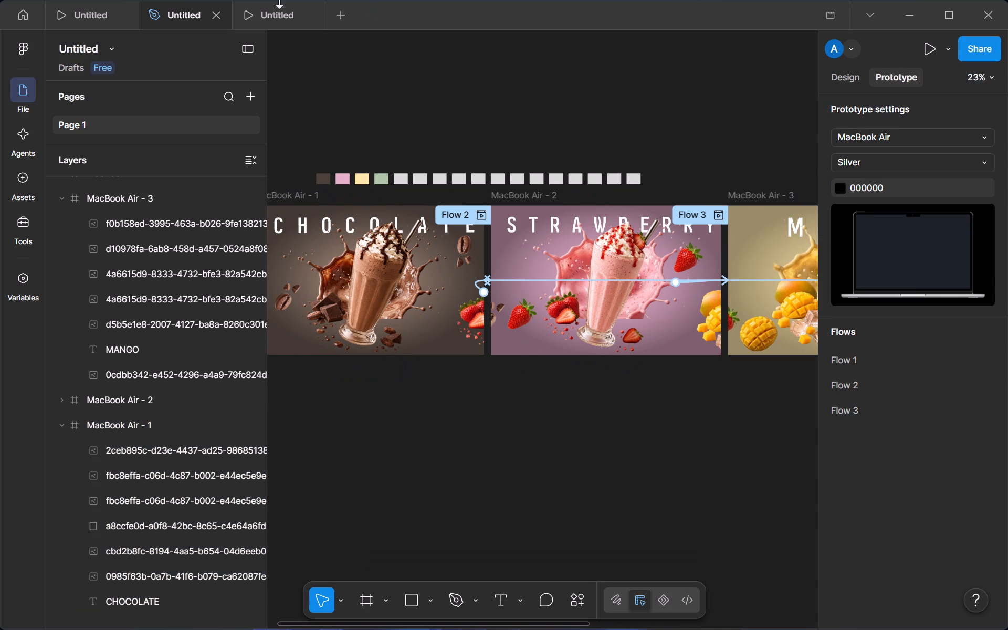
Switch to the prototype preview, restart Flow 1 and test dragging across the chocolate frame.
left_click(279, 0)
left_click(279, 5)
left_click(285, 19)
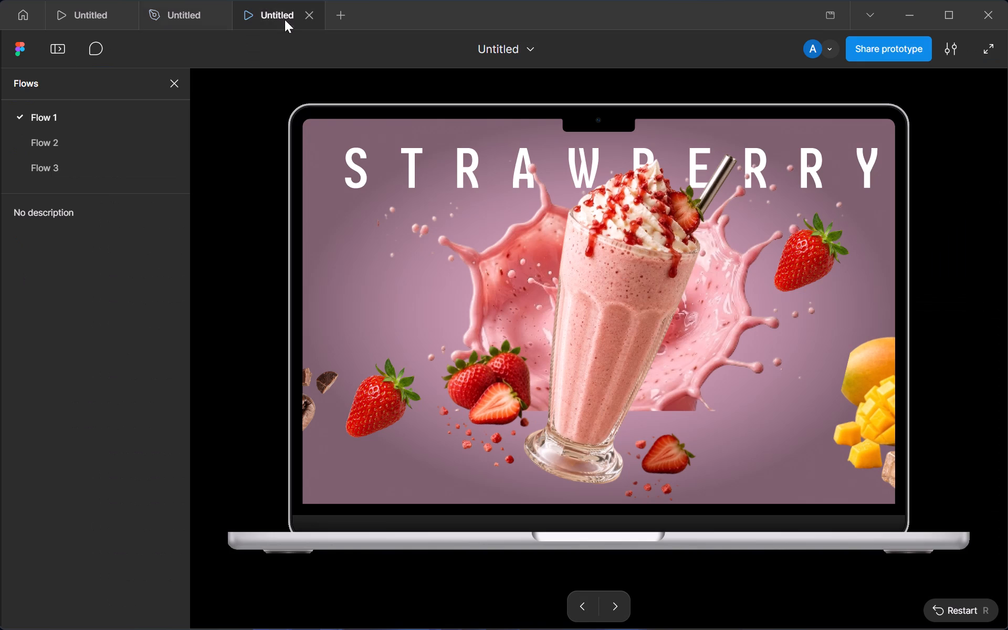
key("ctrl+e")
key("ctrl+r")
key("ctrl+r")
key("r")
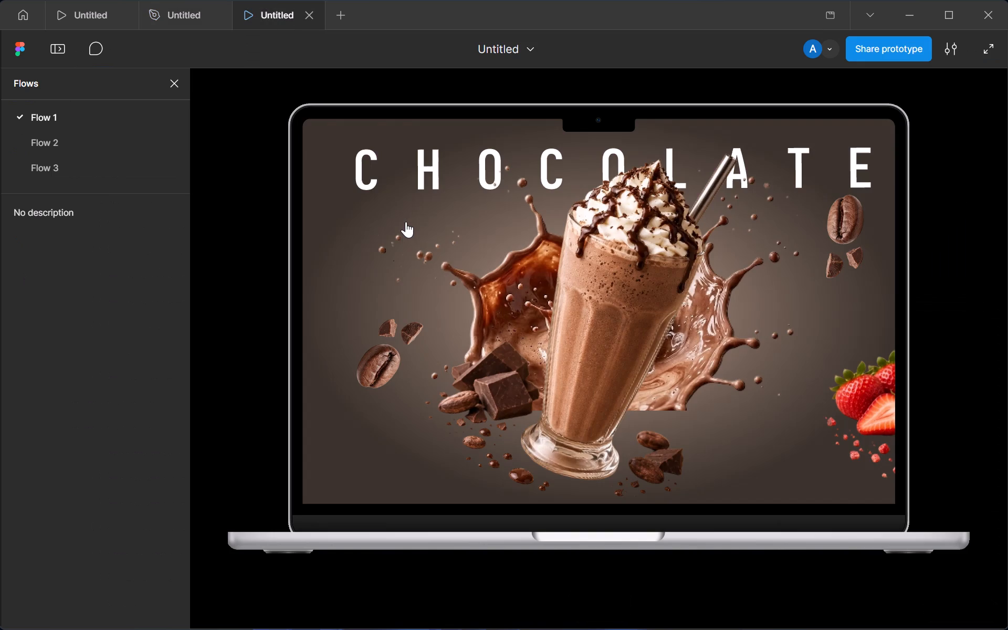
left_click_drag(659, 370, 391, 322)
left_click_drag(391, 322, 37, 259)
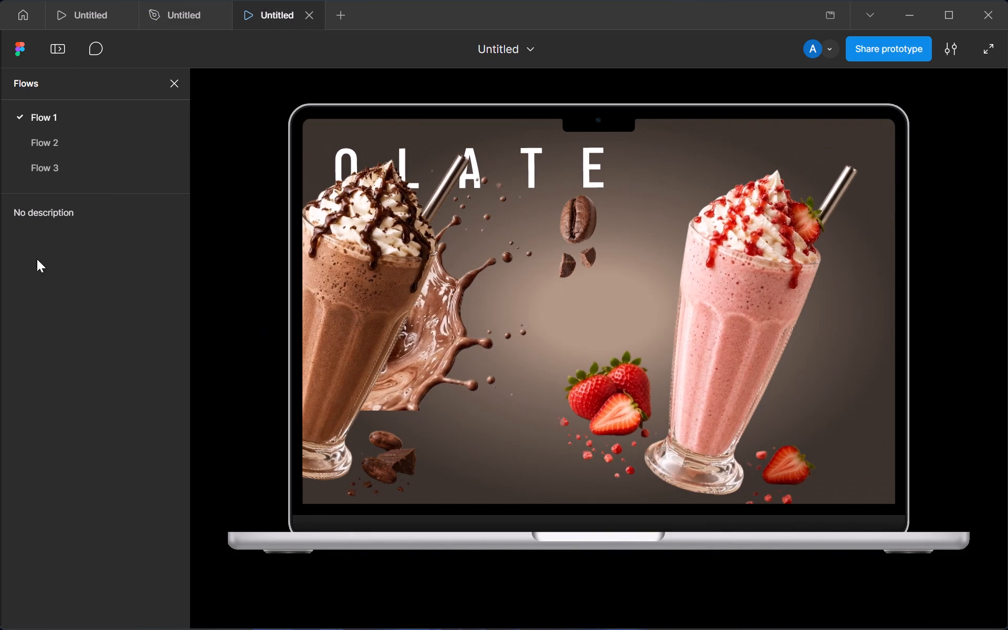
left_click_drag(37, 259, 0, 285)
left_click_drag(570, 387, 316, 297)
Return to the design file and remove the On click Smart animate interaction that navigates to MacBook Air - 1.
left_click(193, 15)
left_click(428, 238)
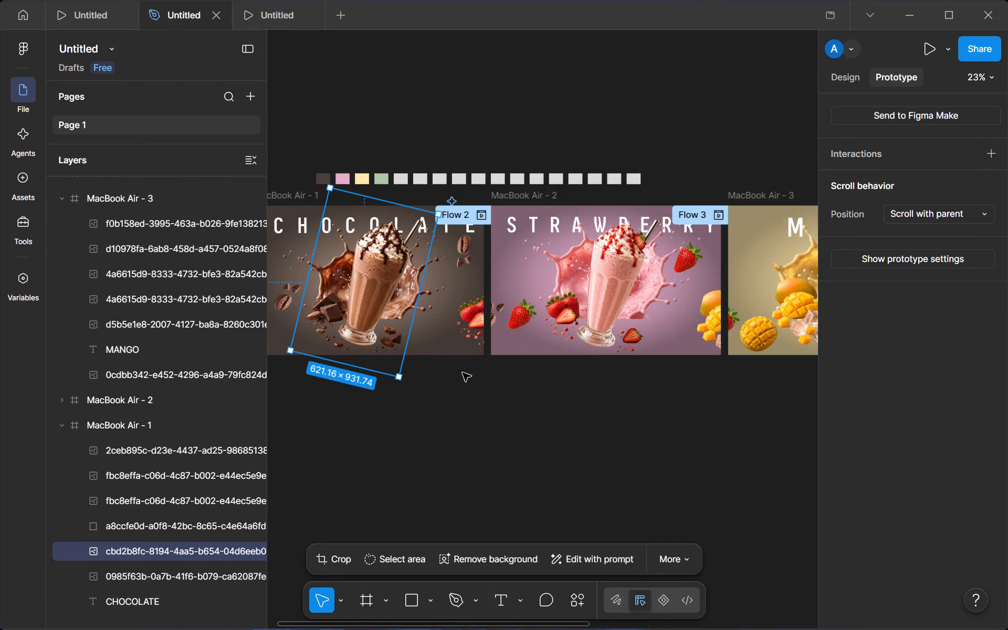
left_click(130, 421)
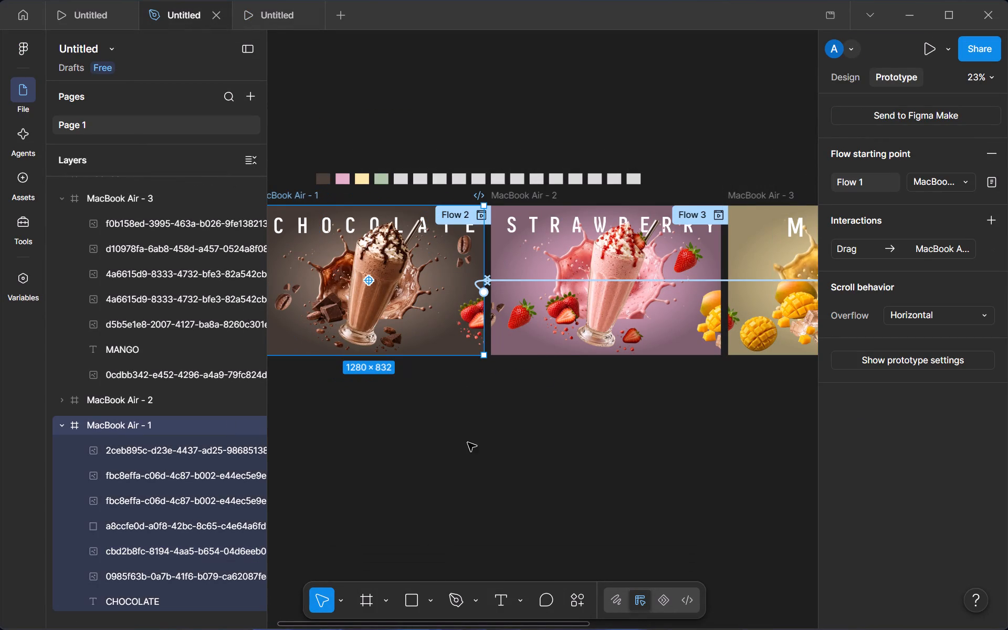
left_click(663, 283)
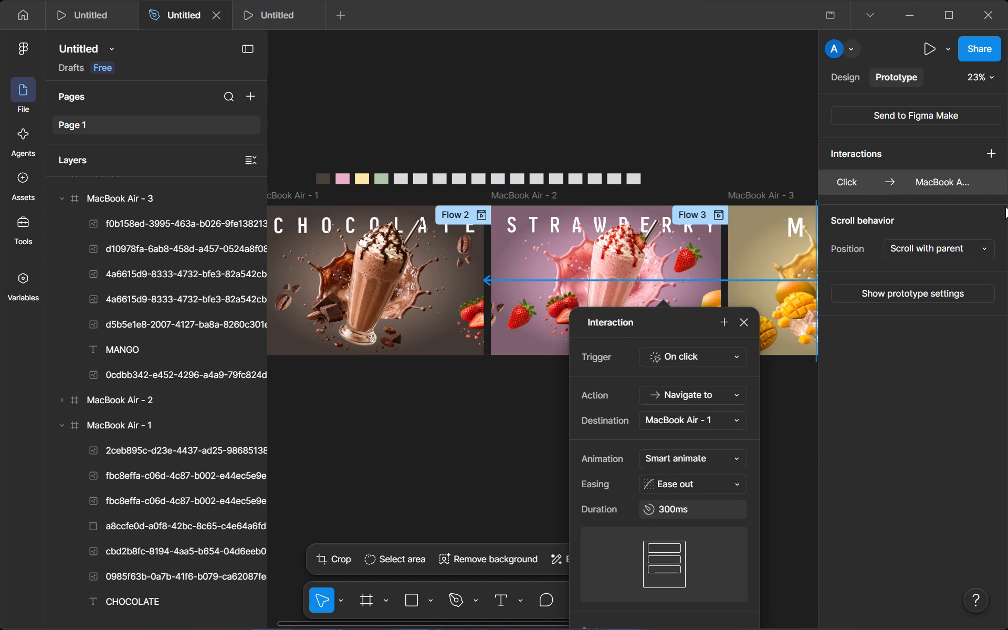
left_click(995, 183)
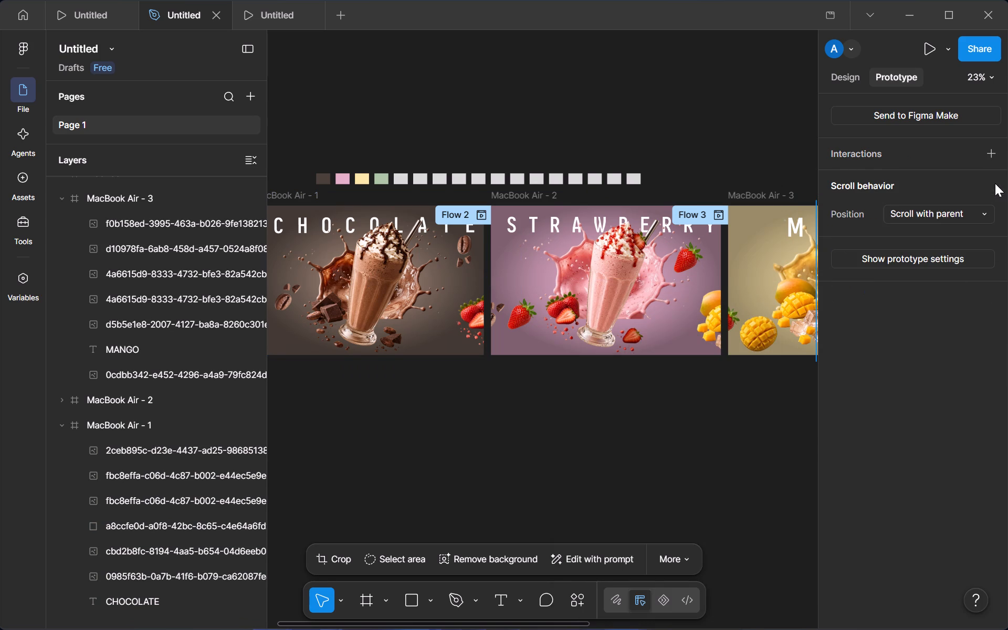
left_click(639, 403)
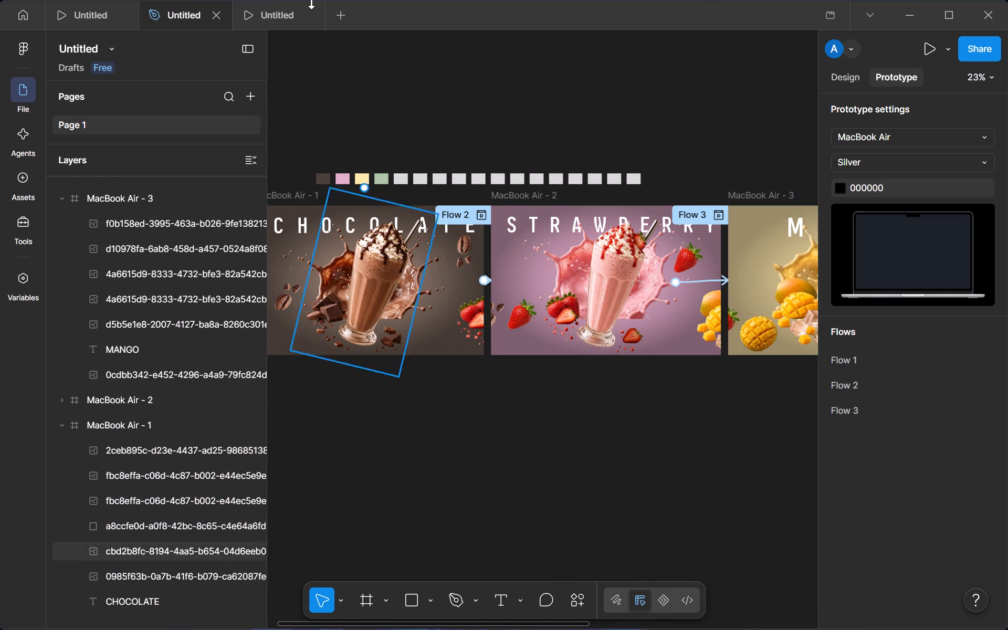
Move the MacBook Air - 2 frame out of the row to below the gap between MacBook Air - 1 and MacBook Air - 3.
left_click(516, 272)
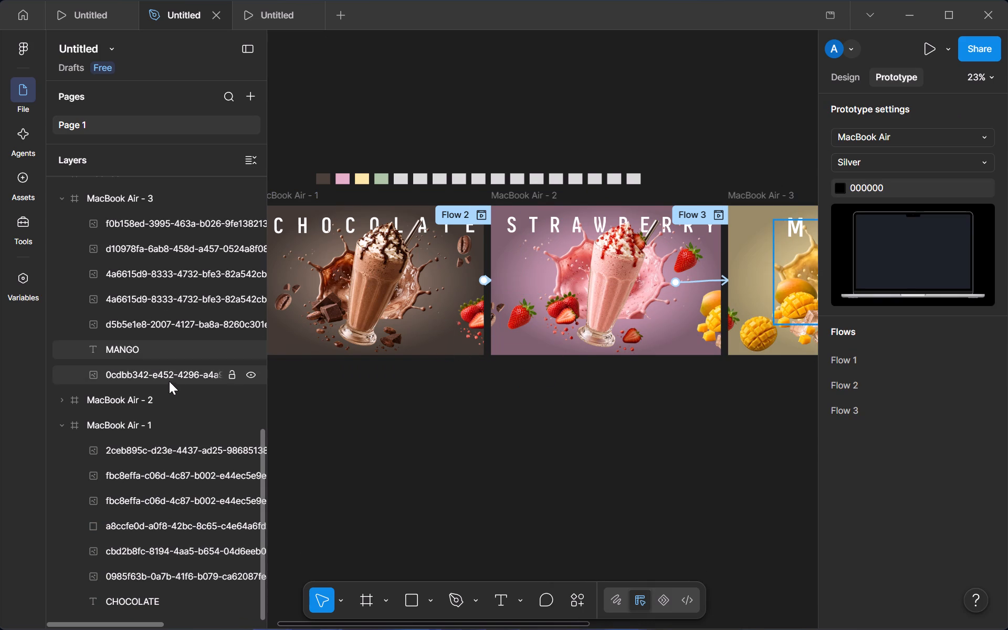
left_click(167, 391)
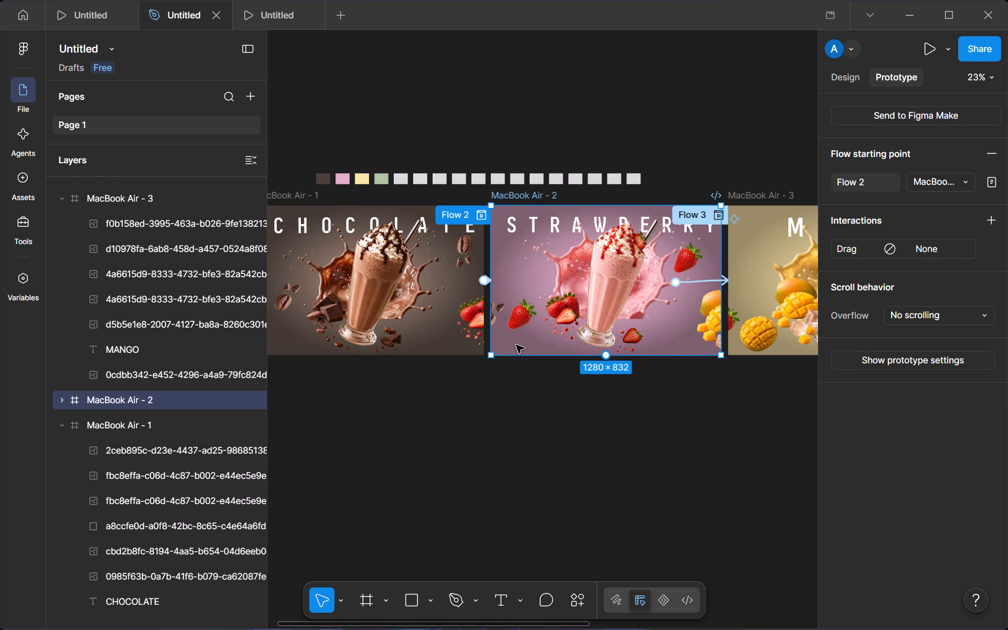
left_click_drag(516, 344, 510, 542)
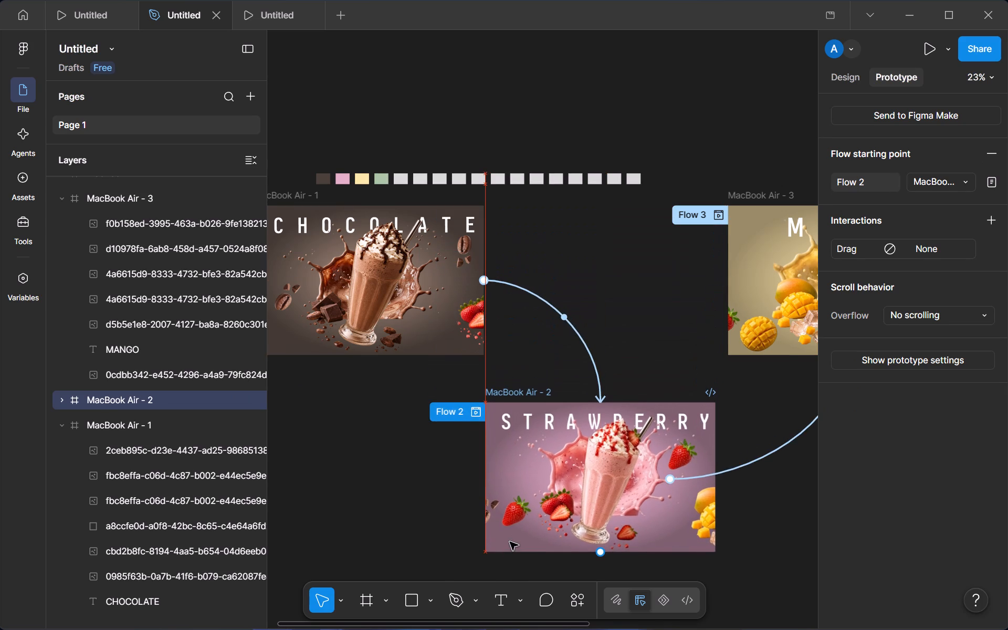
left_click_drag(510, 542, 509, 547)
left_click(380, 448)
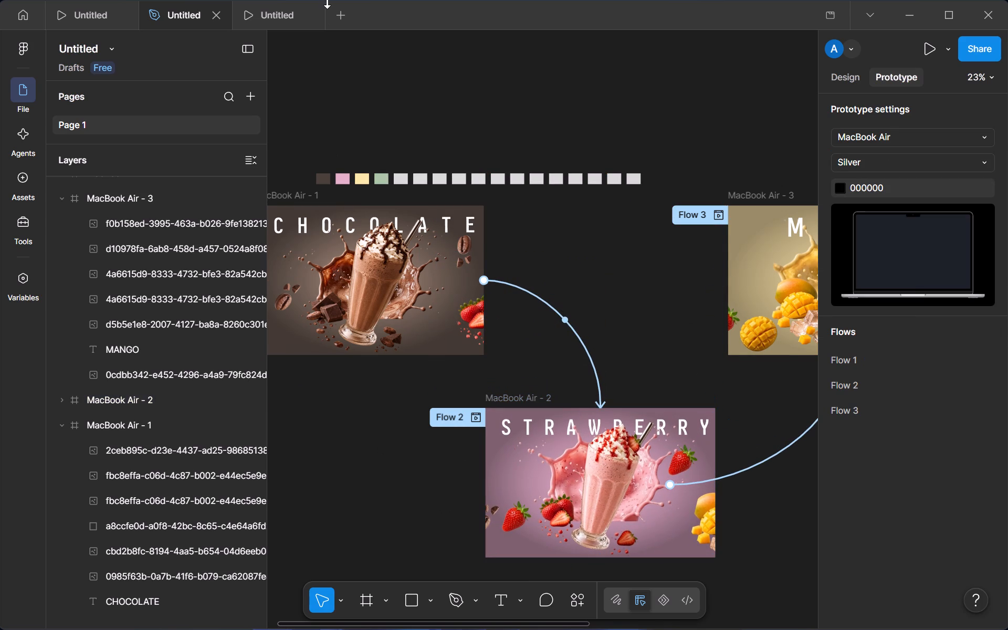
Switch to the prototype preview and test horizontal scrolling of the chocolate frame in Flow 1.
left_click(286, 14)
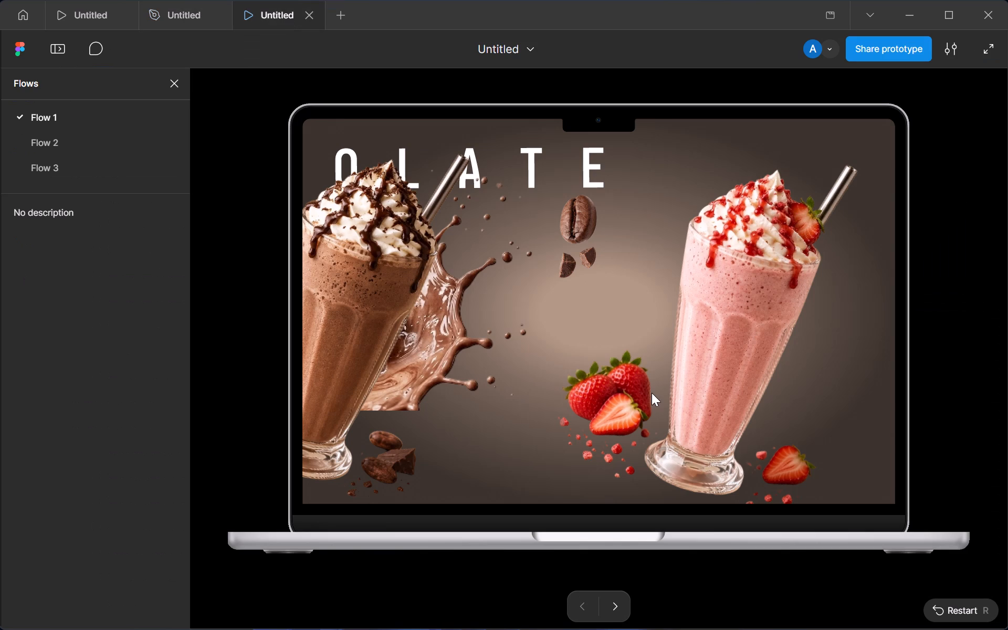
scroll(652, 393, "left", 10)
scroll(652, 393, "right", 8)
scroll(652, 393, "left", 10)
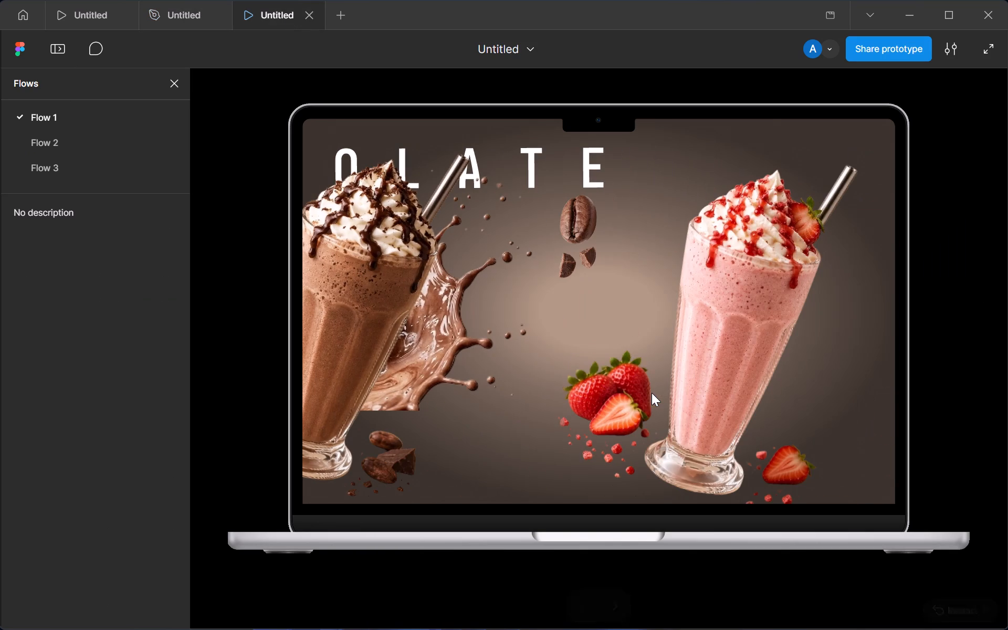
scroll(652, 393, "left", 12)
scroll(652, 393, "right", 8)
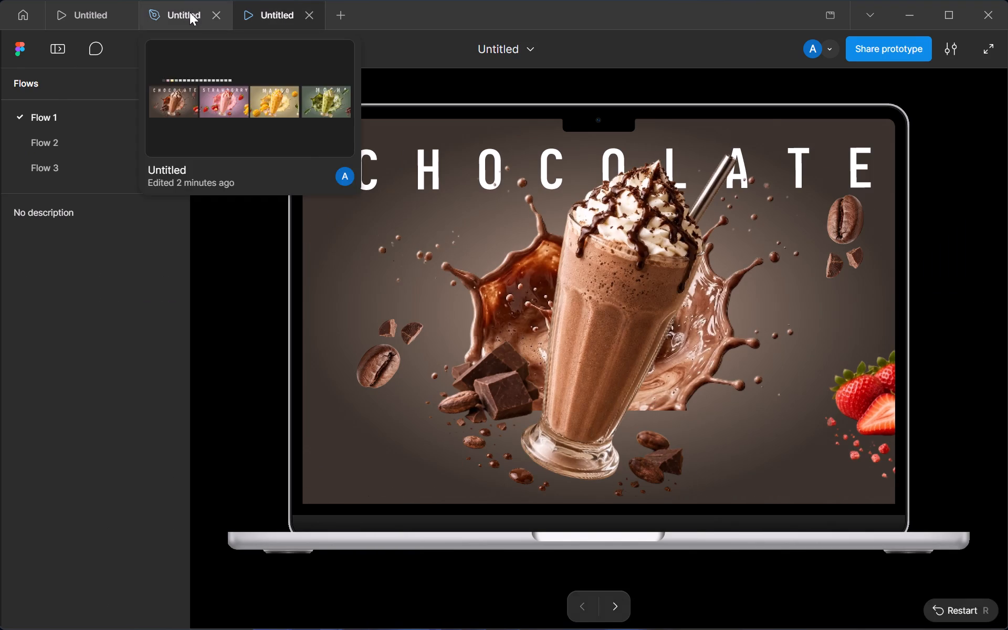
Return to the design file and lock the MacBook Air - 2 and MacBook Air - 1 frames.
left_click(190, 12)
left_click(585, 519)
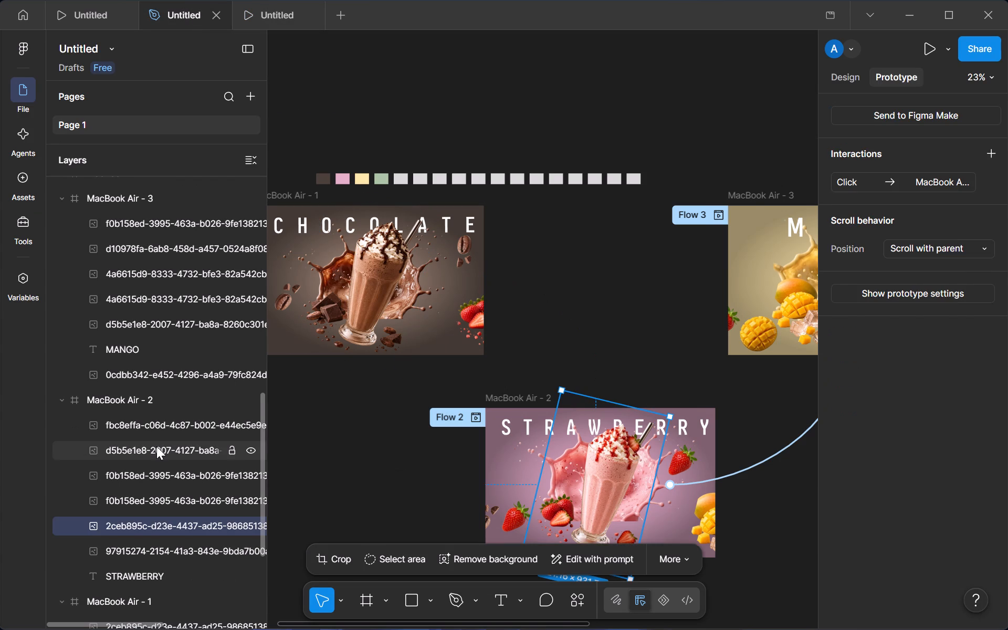
left_click(62, 401)
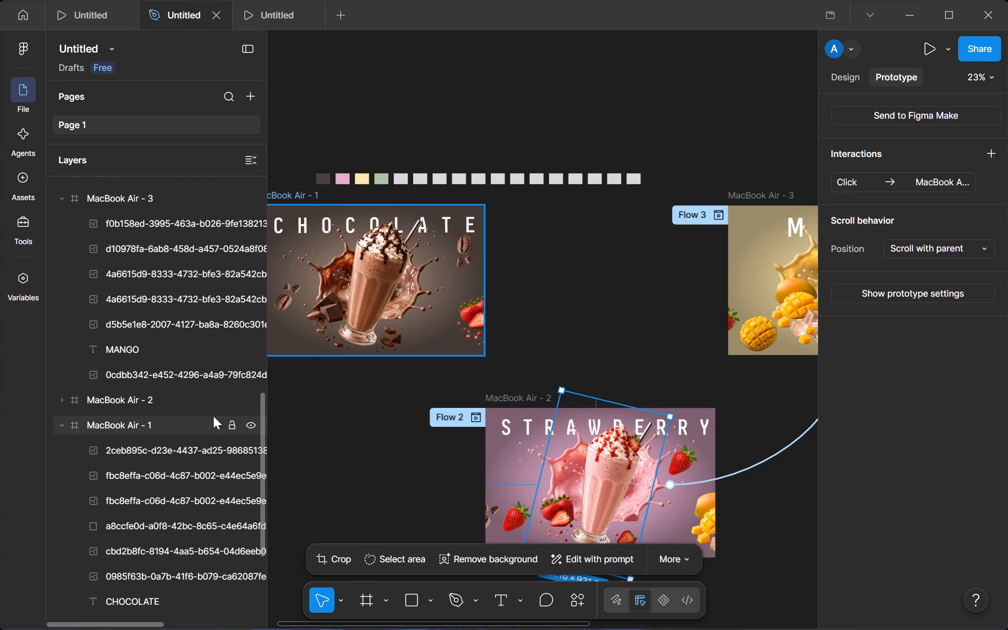
left_click(237, 401)
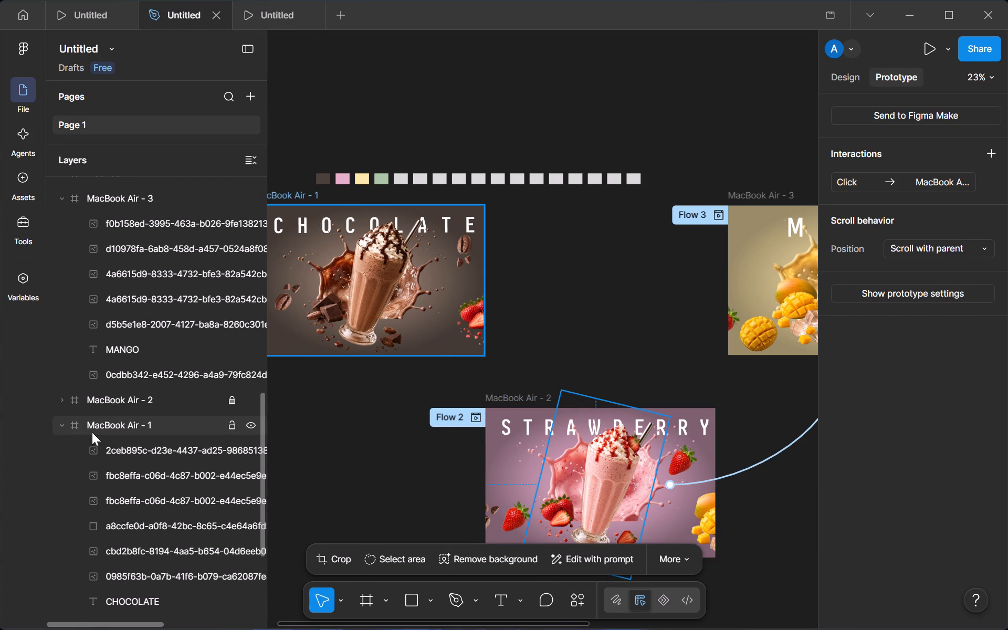
left_click(233, 427)
left_click(342, 444)
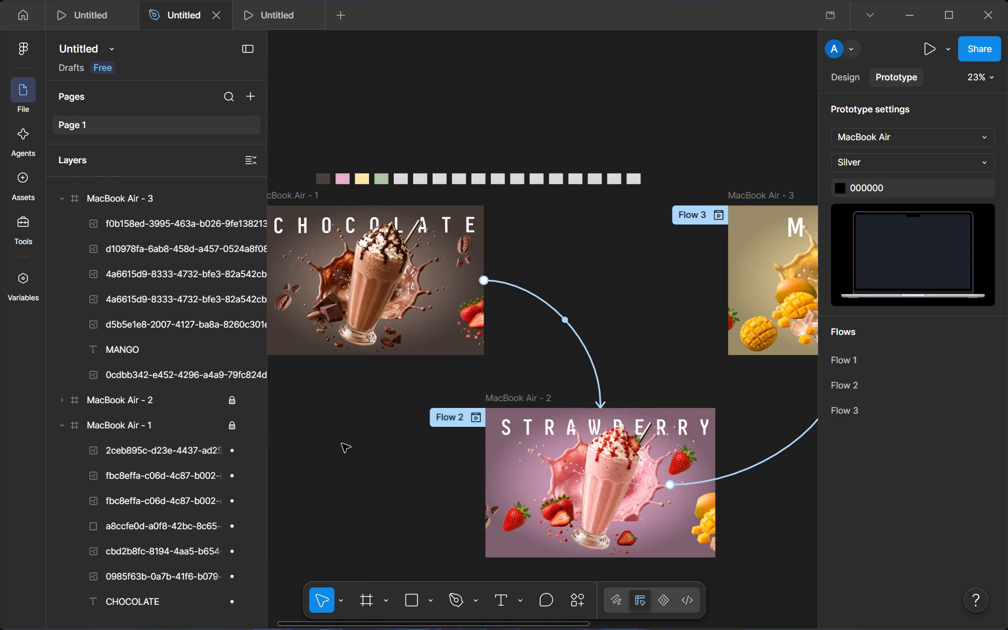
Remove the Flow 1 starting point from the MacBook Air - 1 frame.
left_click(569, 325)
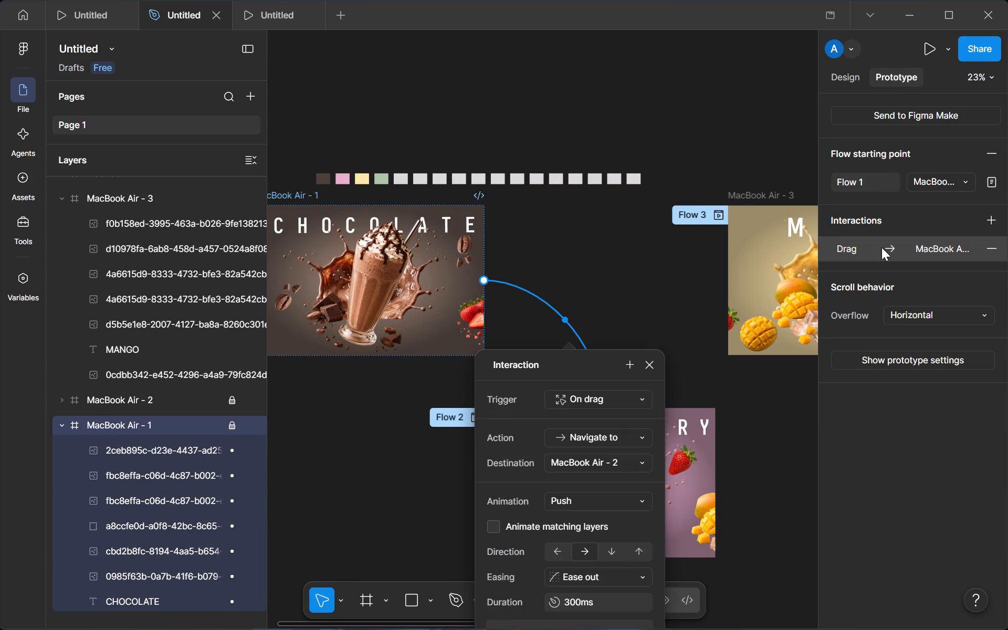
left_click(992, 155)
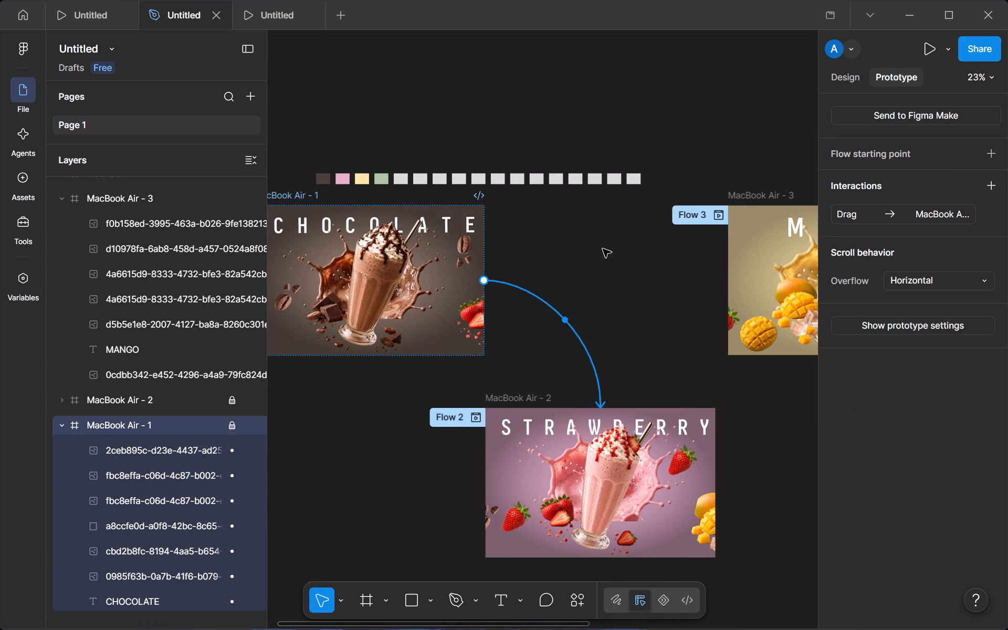
Switch to the prototype preview and test the chocolate frame's horizontal scrolling without the Flow 1 starting point.
left_click(283, 22)
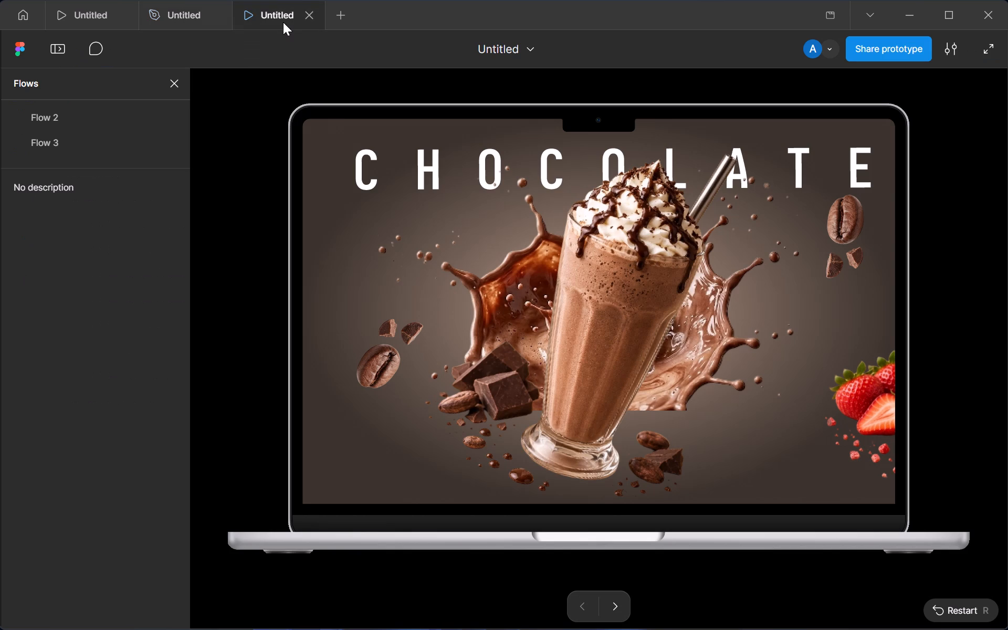
scroll(660, 343, "left", 15)
scroll(660, 343, "right", 8)
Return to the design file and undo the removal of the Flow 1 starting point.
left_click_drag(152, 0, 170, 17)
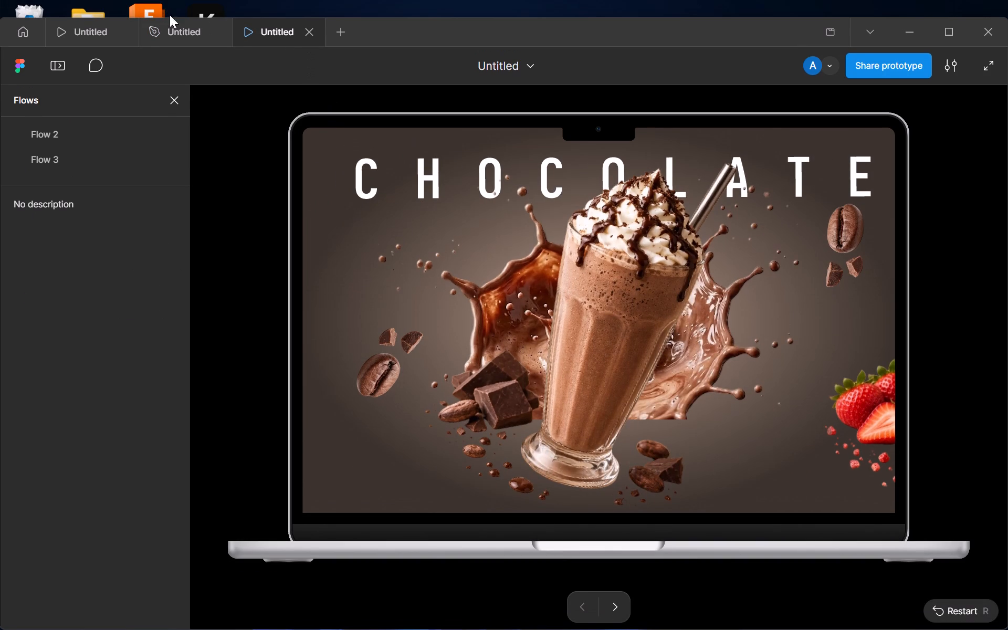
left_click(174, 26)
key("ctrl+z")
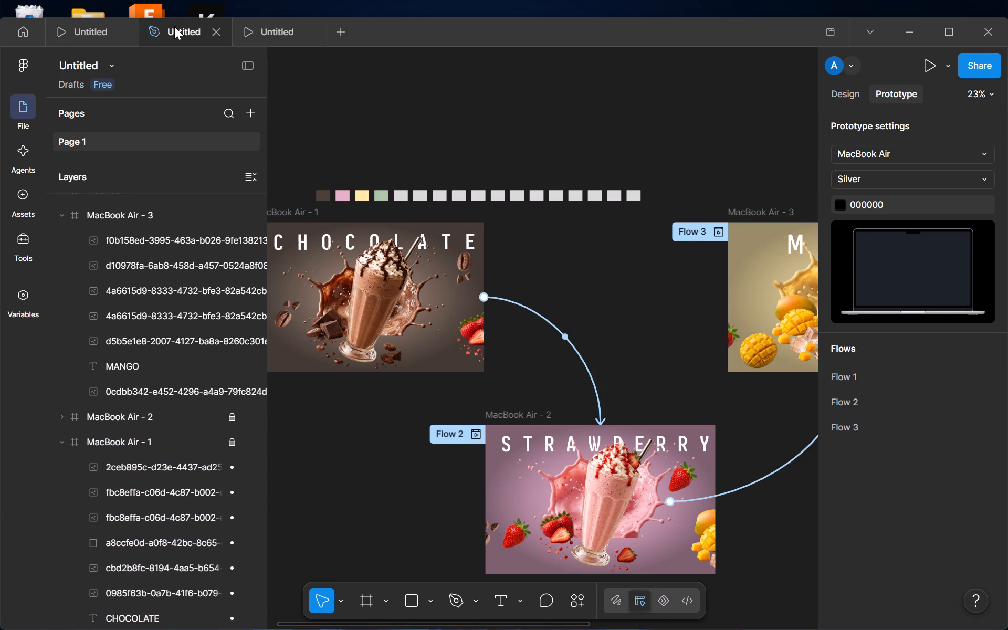
Select the MacBook Air - 1 frame and check its flow starting point and interaction settings.
left_click(906, 98)
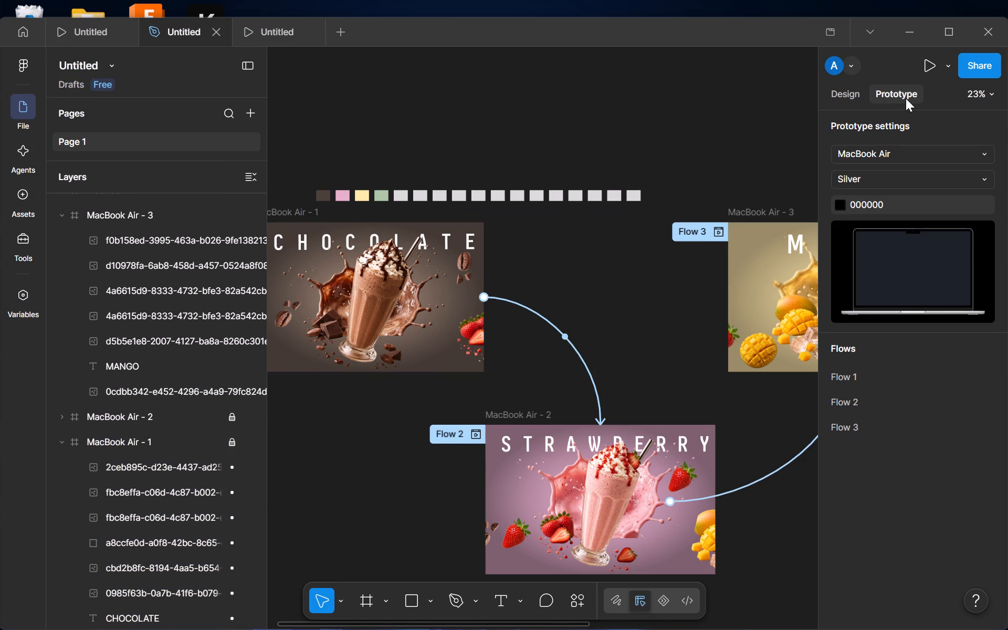
left_click(119, 435)
left_click(992, 192)
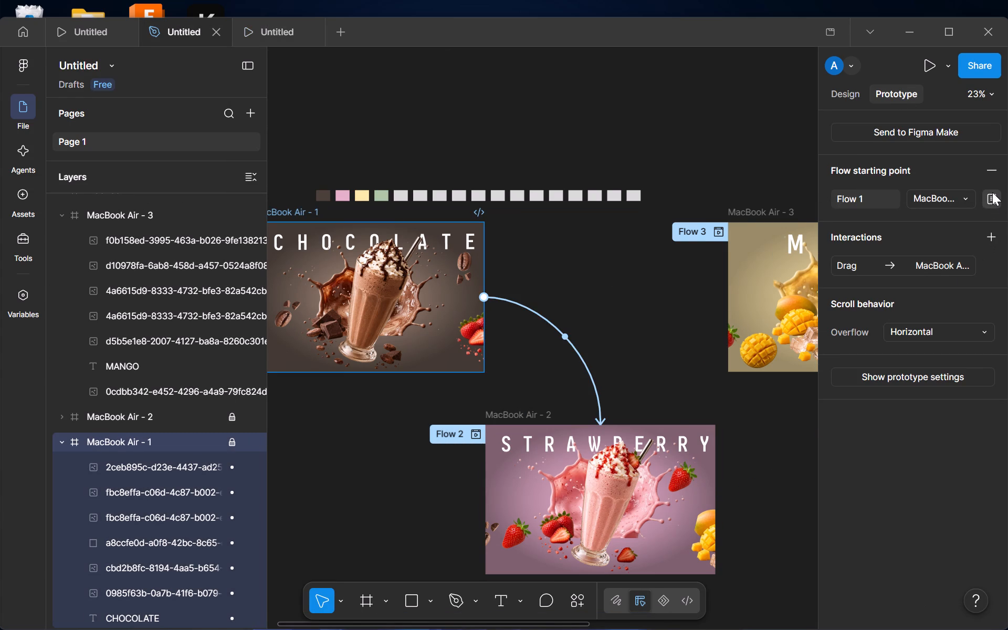
left_click(793, 203)
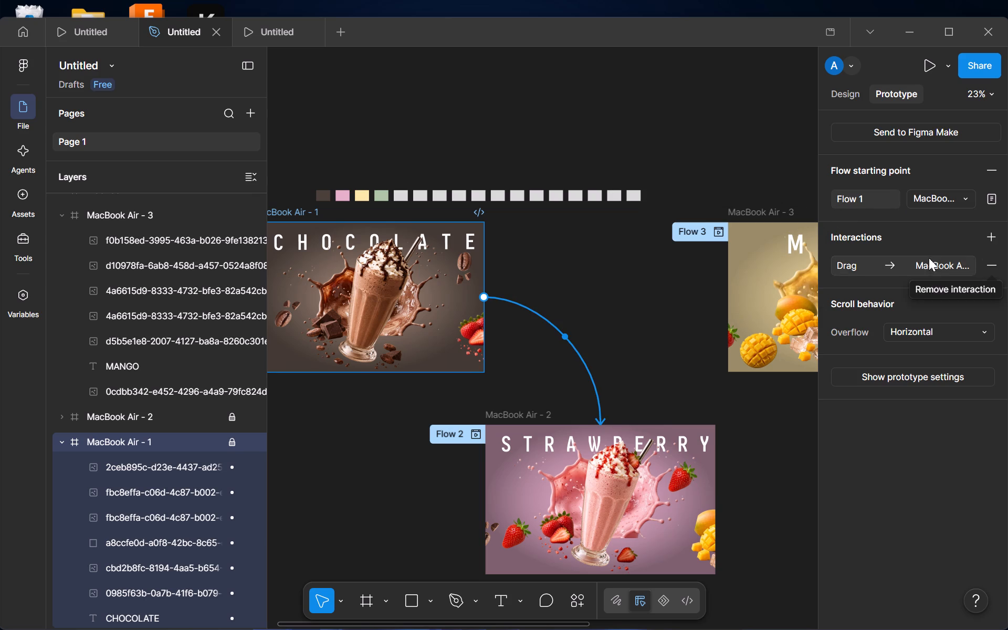
Move the Flow 1 starting point from the chocolate frame to the MacBook Air - 2 frame.
left_click(848, 199)
left_click(944, 194)
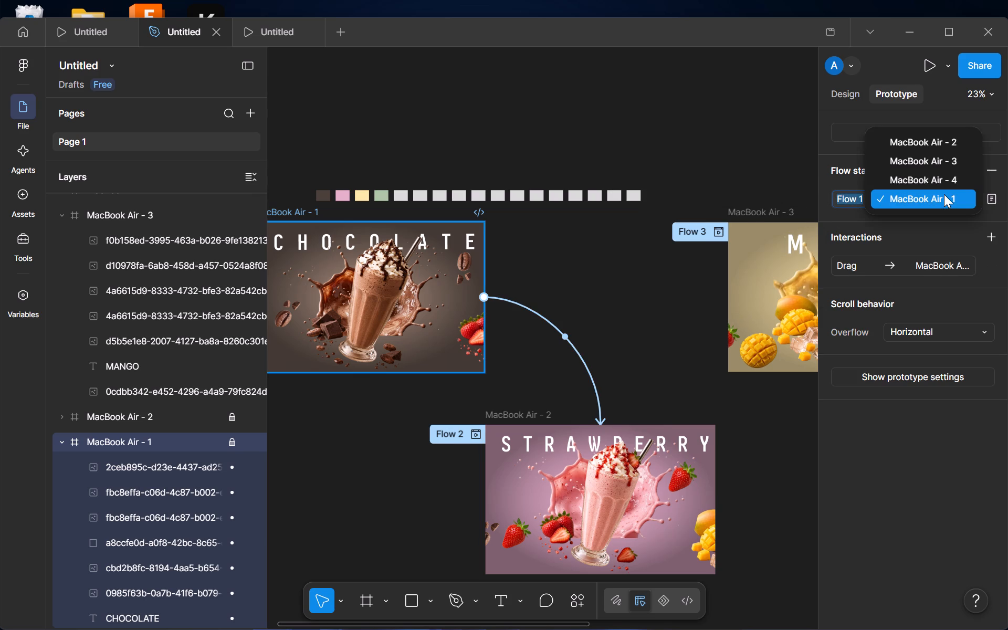
left_click(934, 136)
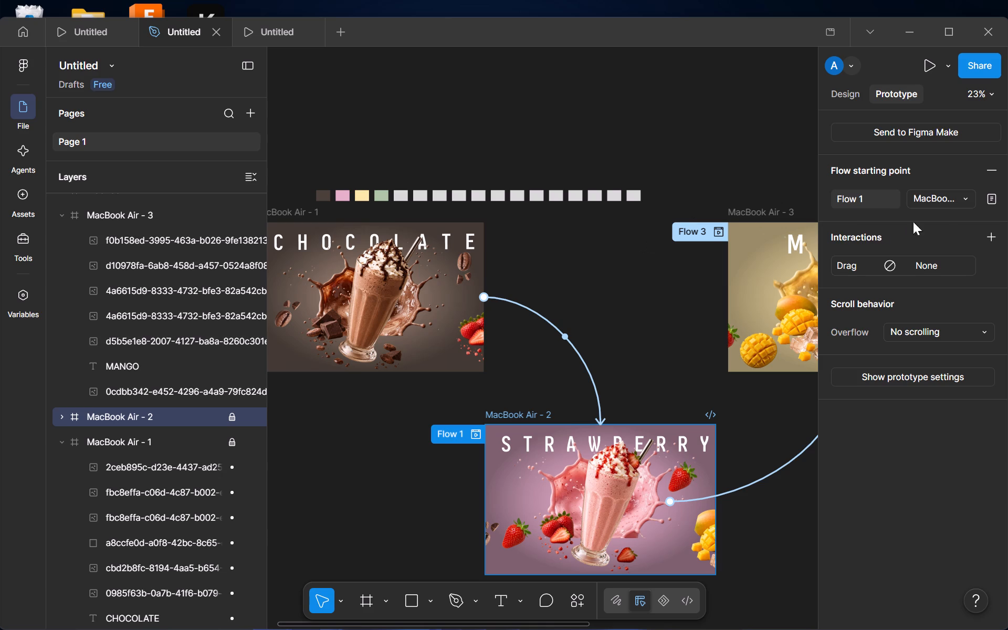
left_click(958, 197)
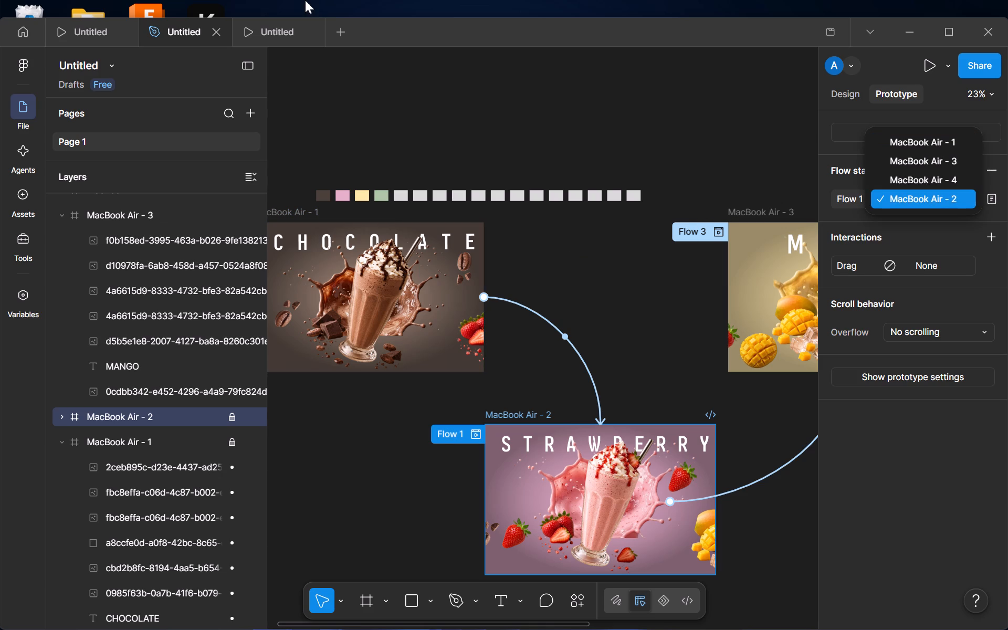
Test the chocolate frame's horizontal scrolling in the open prototype preview, return to the design file and close the preview.
left_click(295, 24)
left_click(281, 31)
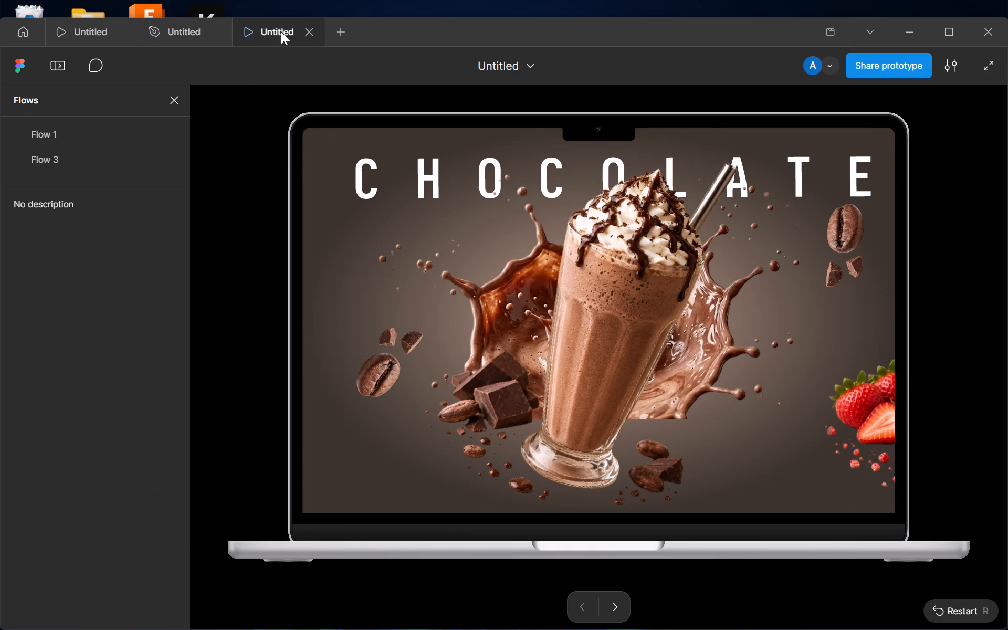
scroll(684, 351, "left", 12)
scroll(684, 351, "right", 7)
left_click(160, 28)
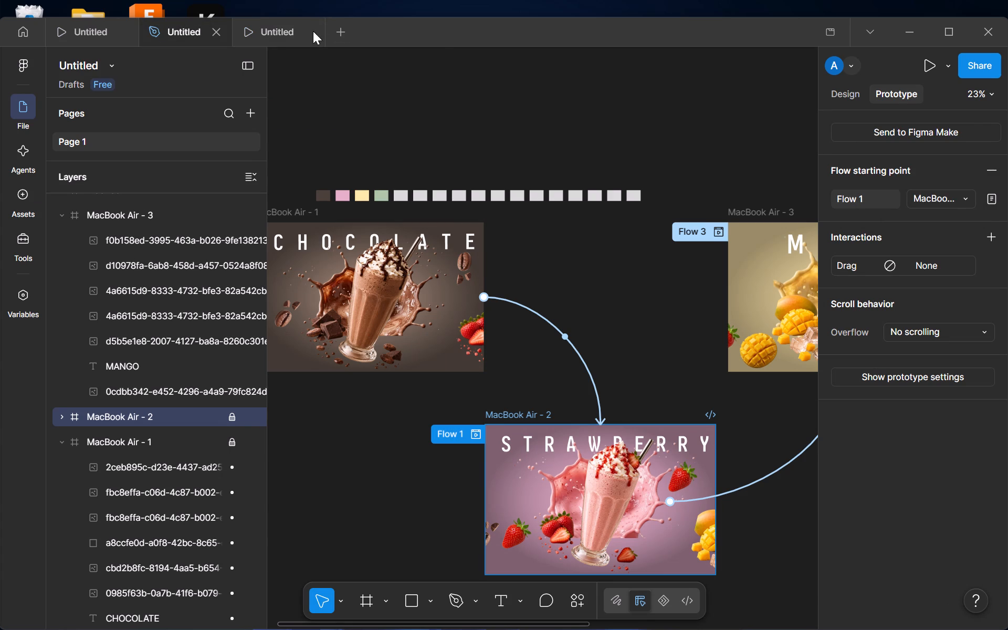
left_click(309, 36)
Check the drag interaction settings of the MacBook Air - 1 frame.
scroll(647, 409, "left", 1)
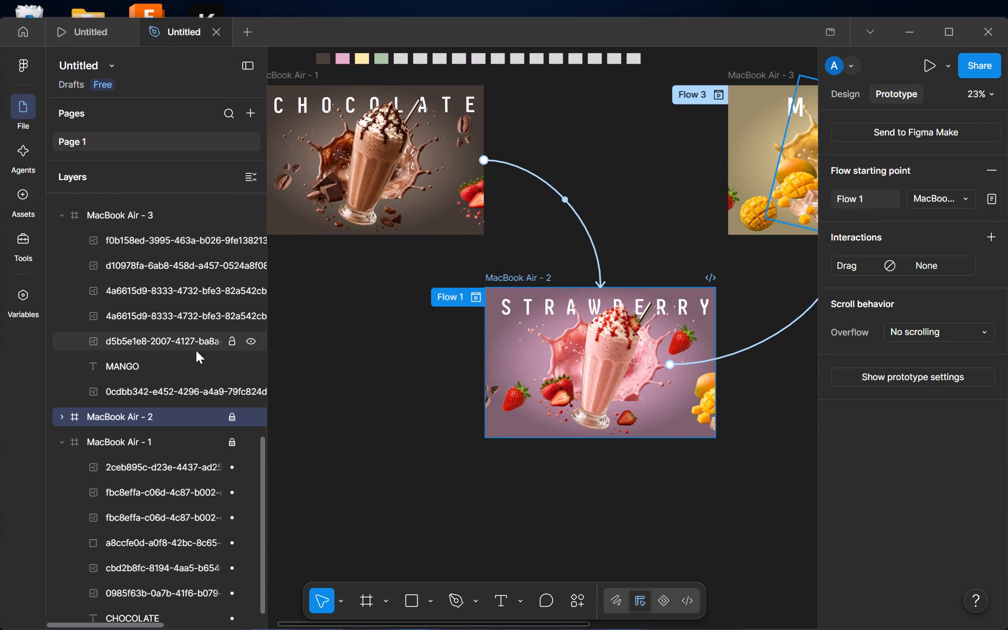
left_click(172, 442)
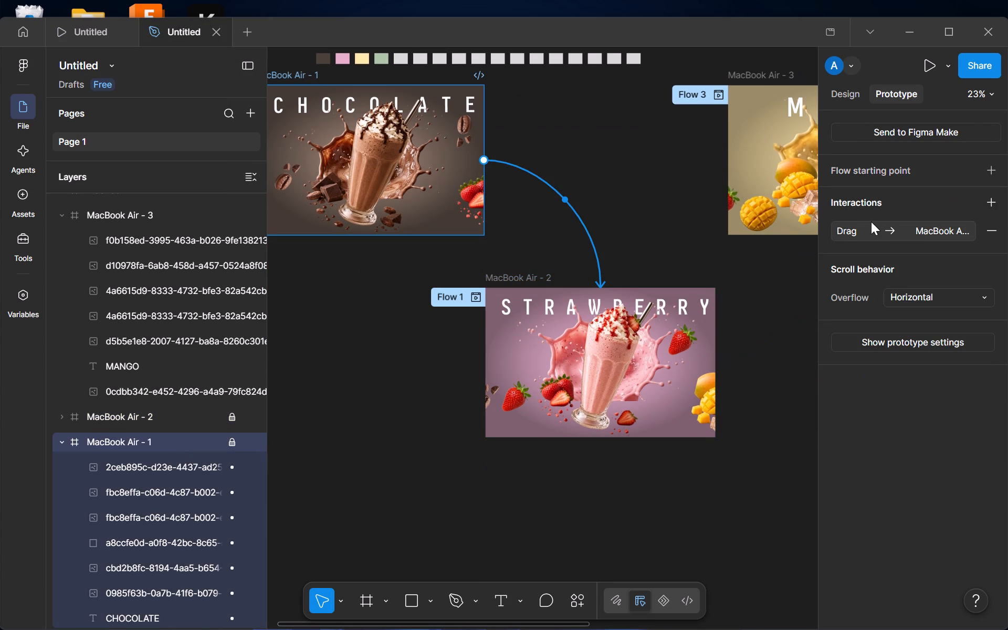
left_click(932, 224)
left_click(871, 446)
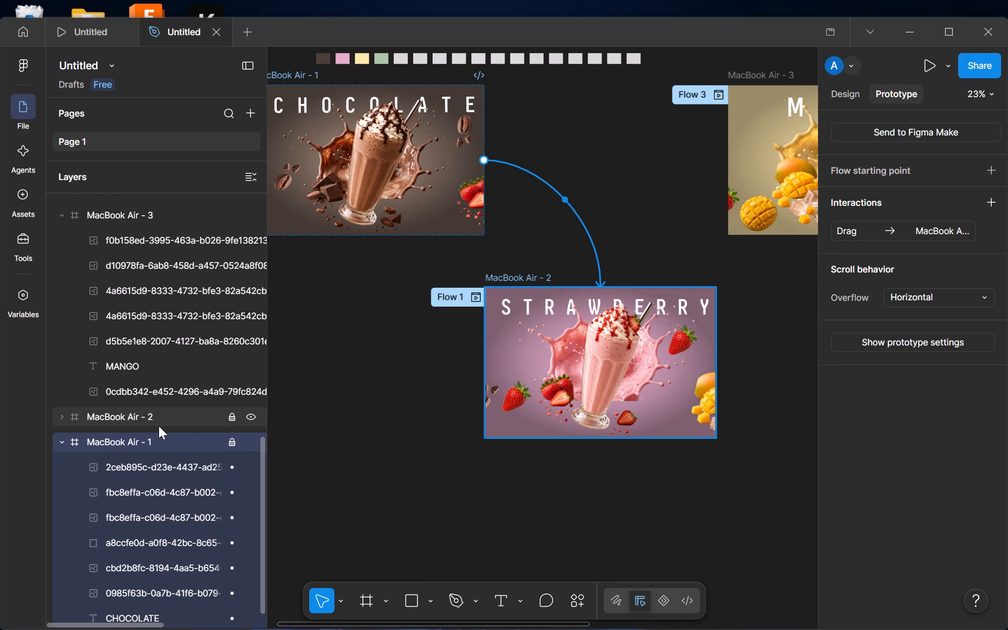
Set the MacBook Air - 2 frame's drag interaction to navigate to MacBook Air - 3.
left_click(159, 426)
left_click(913, 261)
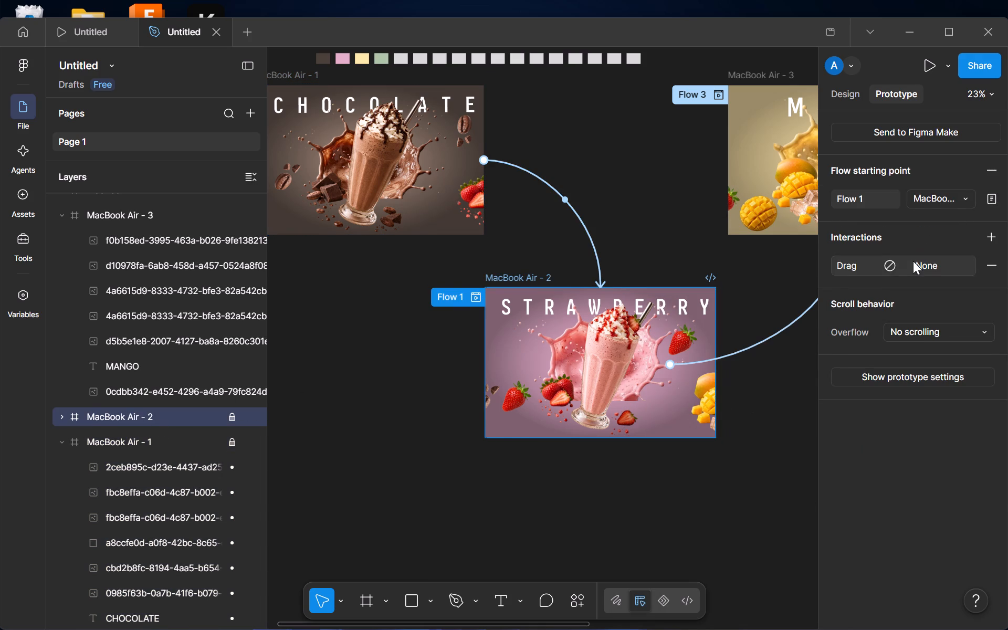
left_click(763, 337)
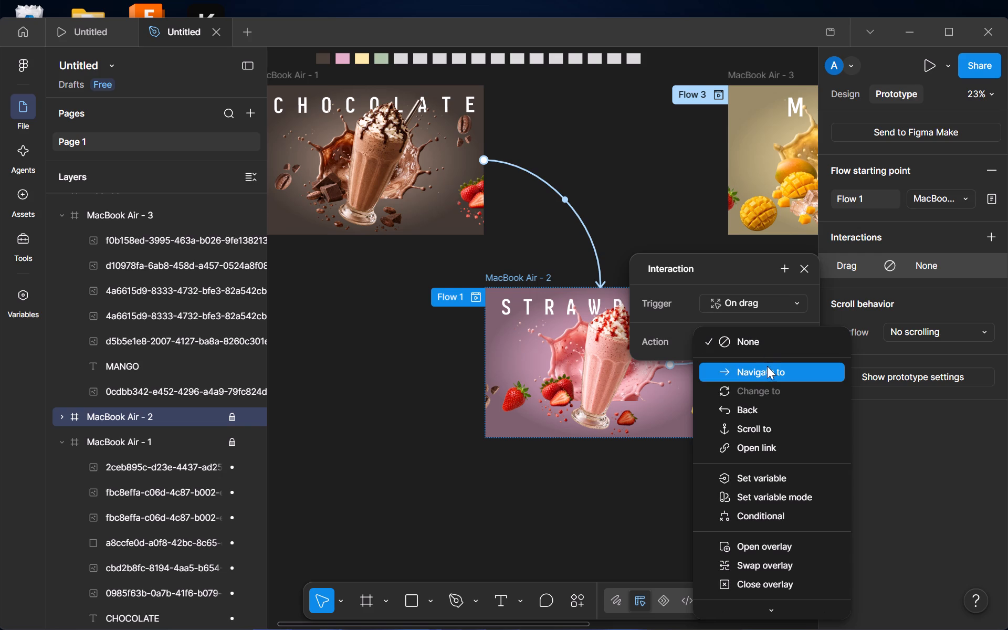
left_click(767, 372)
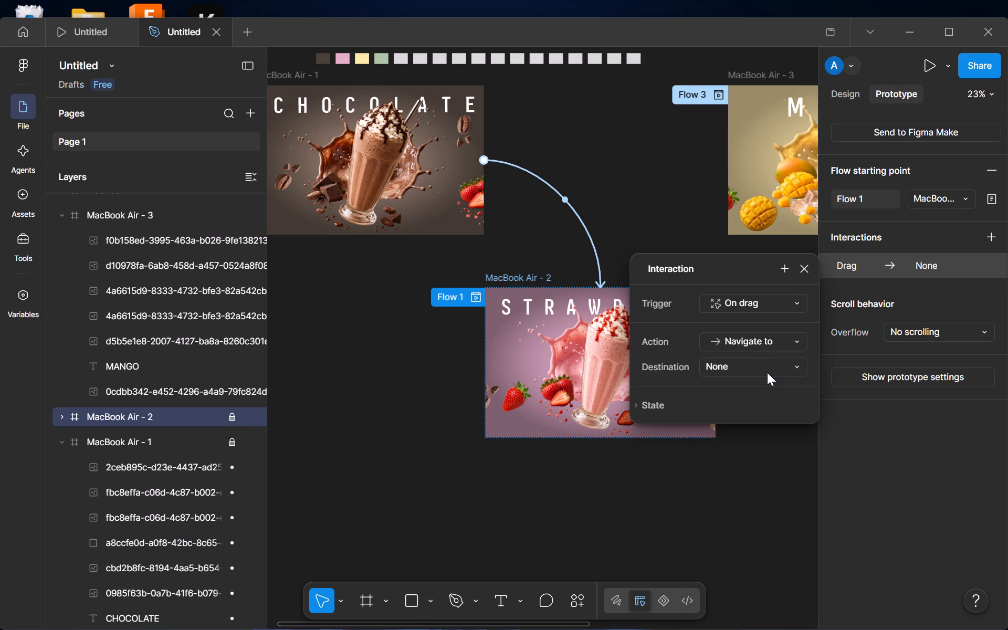
left_click(749, 366)
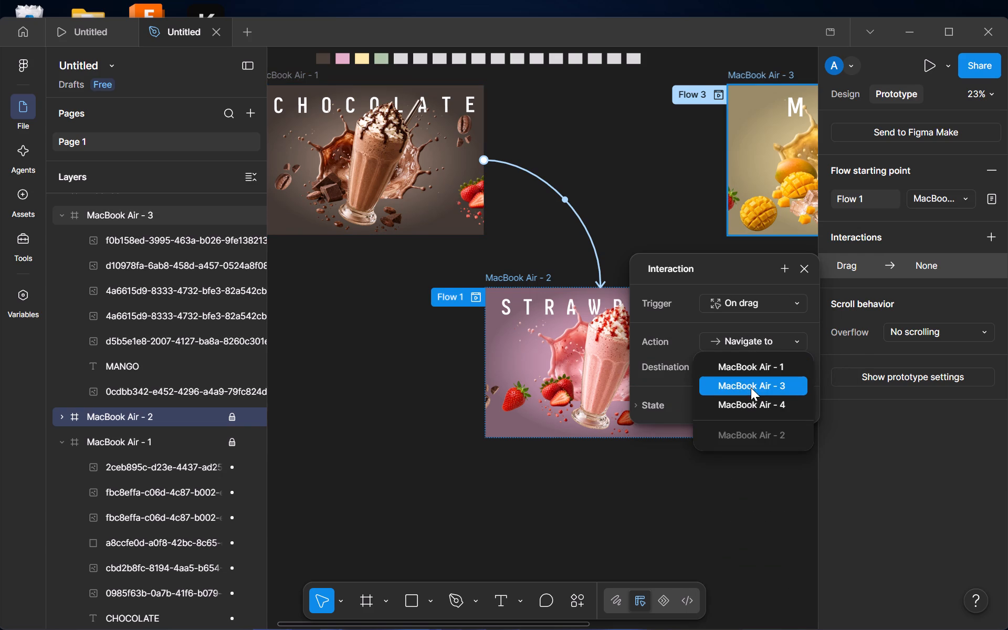
left_click(751, 387)
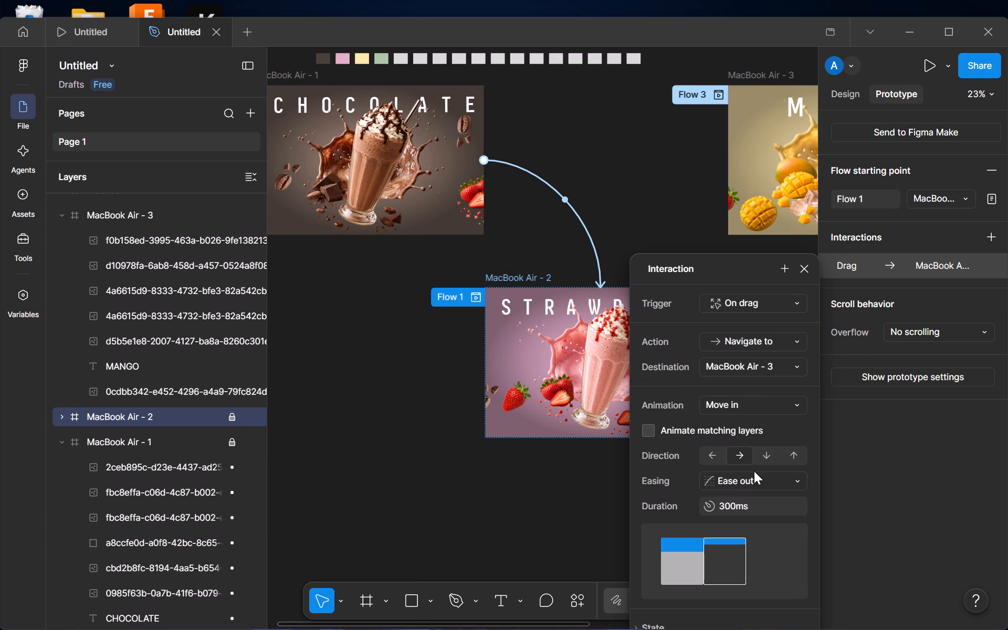
left_click(767, 331)
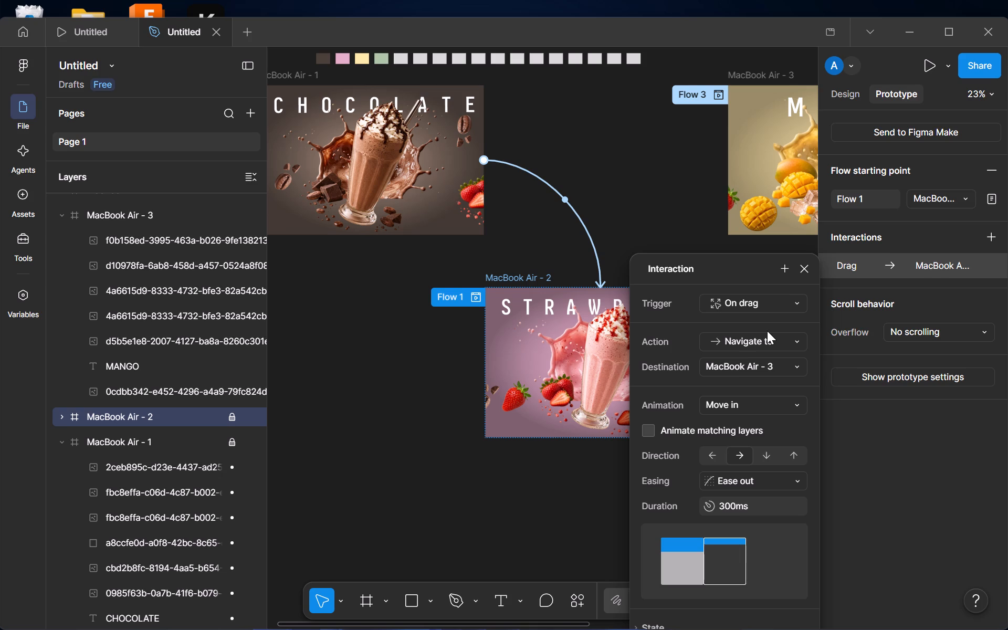
left_click(769, 333)
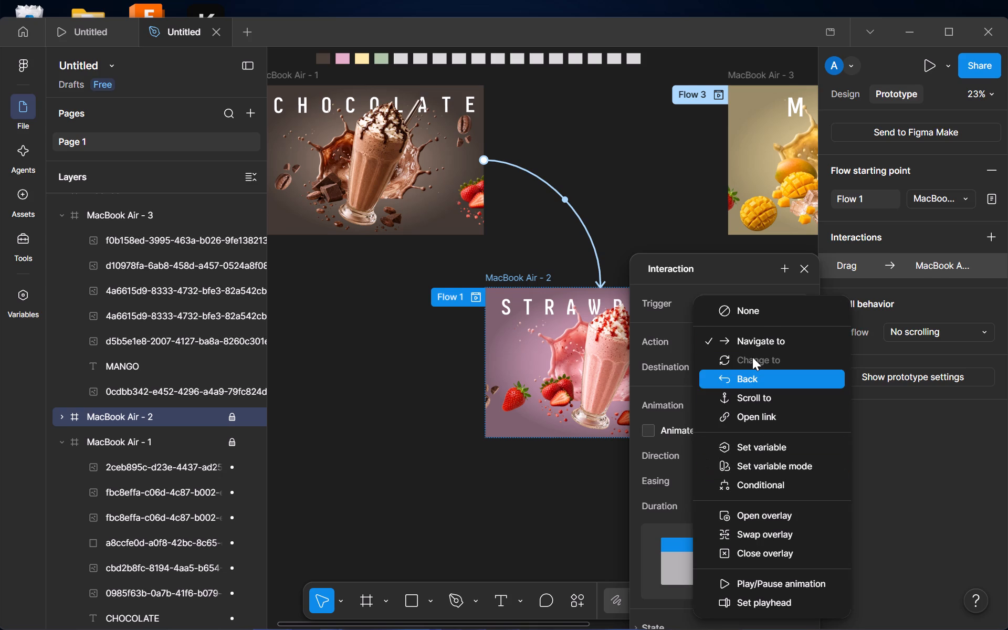
left_click(763, 343)
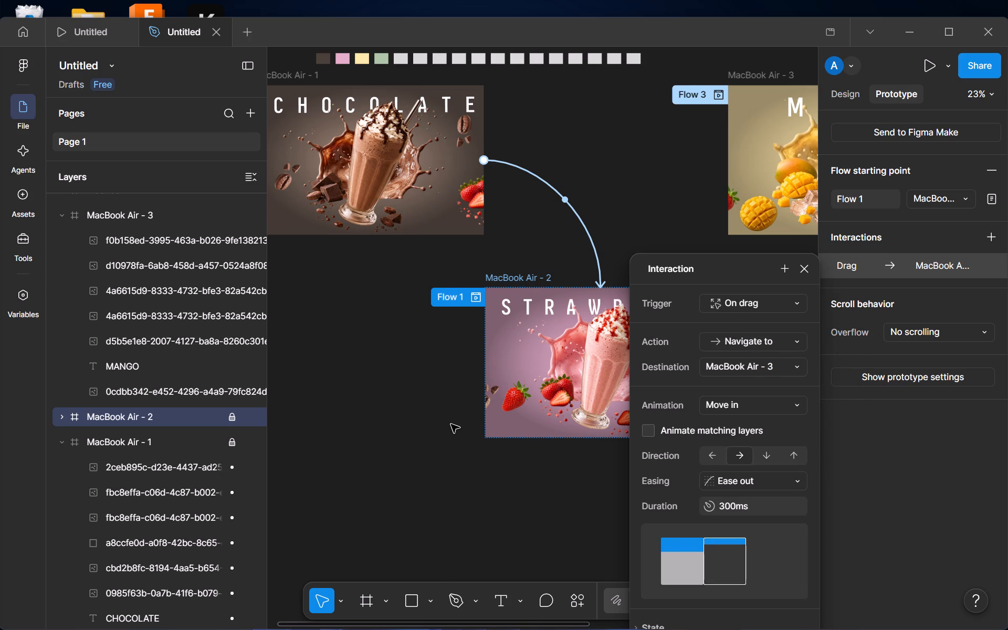
left_click(451, 424)
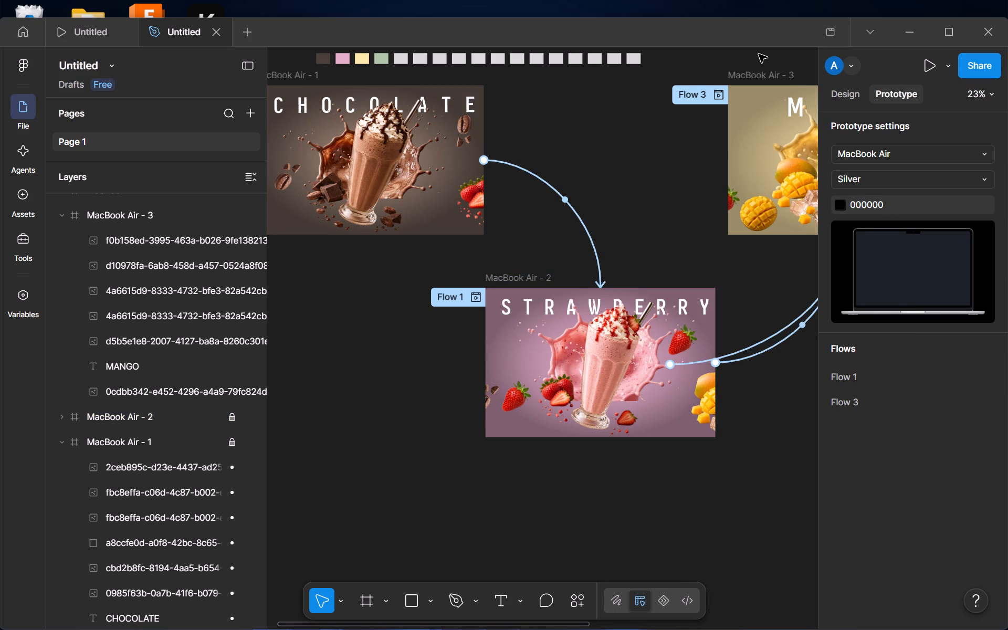
Preview the prototype from Flow 1, test horizontal scrolling on the strawberry frame, and close the preview.
left_click(921, 69)
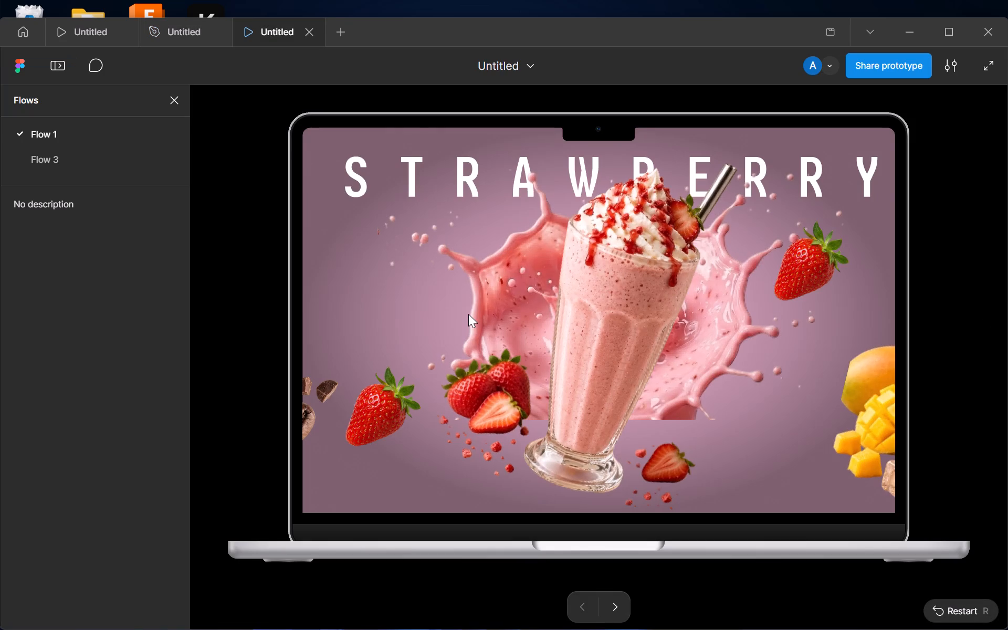
scroll(468, 314, "right", 5)
scroll(468, 314, "left", 5)
scroll(468, 314, "right", 2)
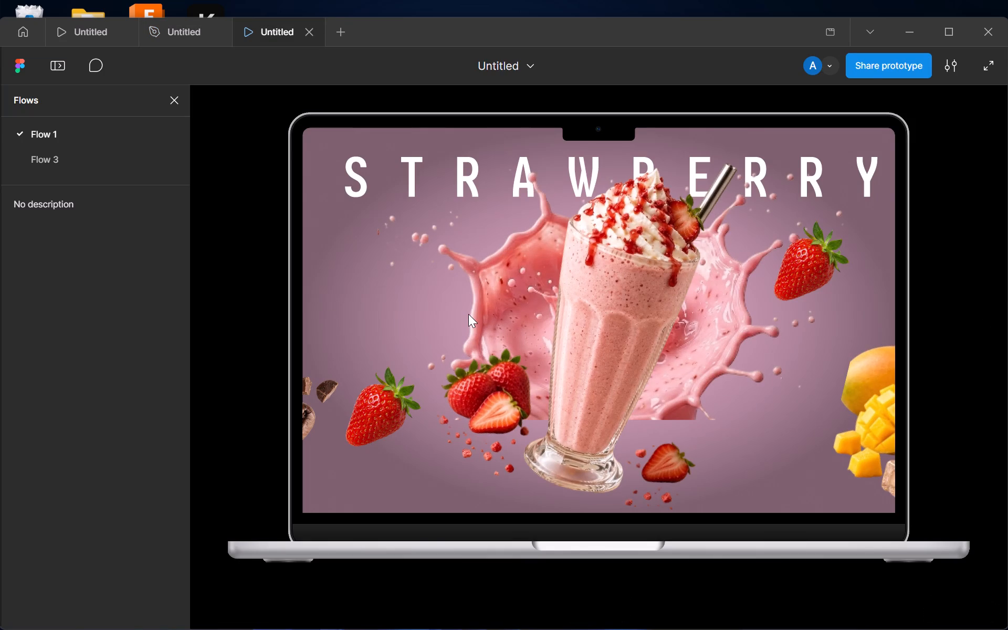
scroll(468, 314, "right", 2)
scroll(468, 314, "left", 5)
scroll(806, 440, "left", 3)
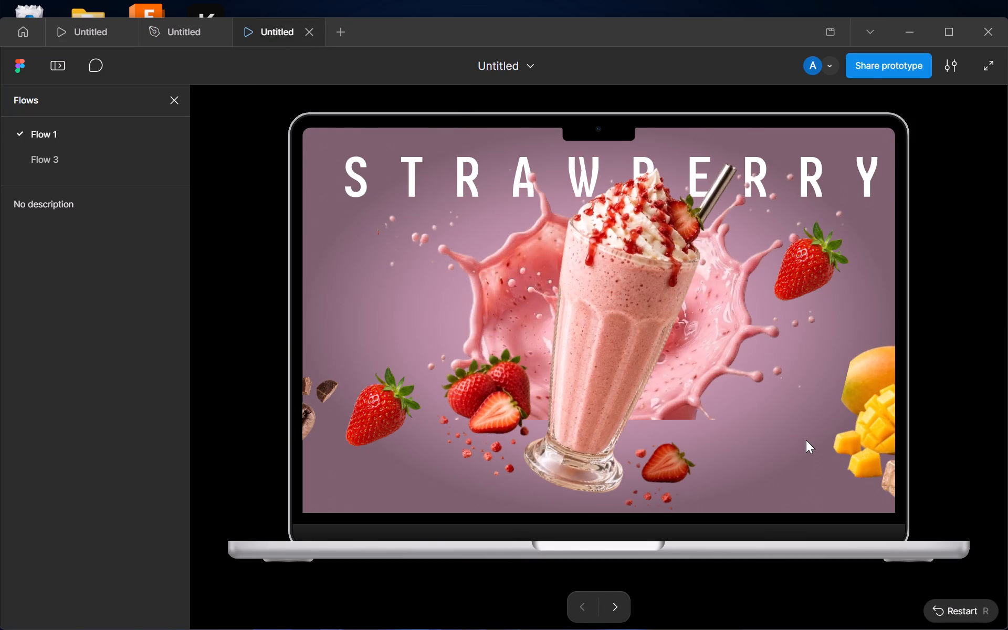
scroll(806, 440, "right", 6)
scroll(806, 440, "left", 8)
left_click(312, 27)
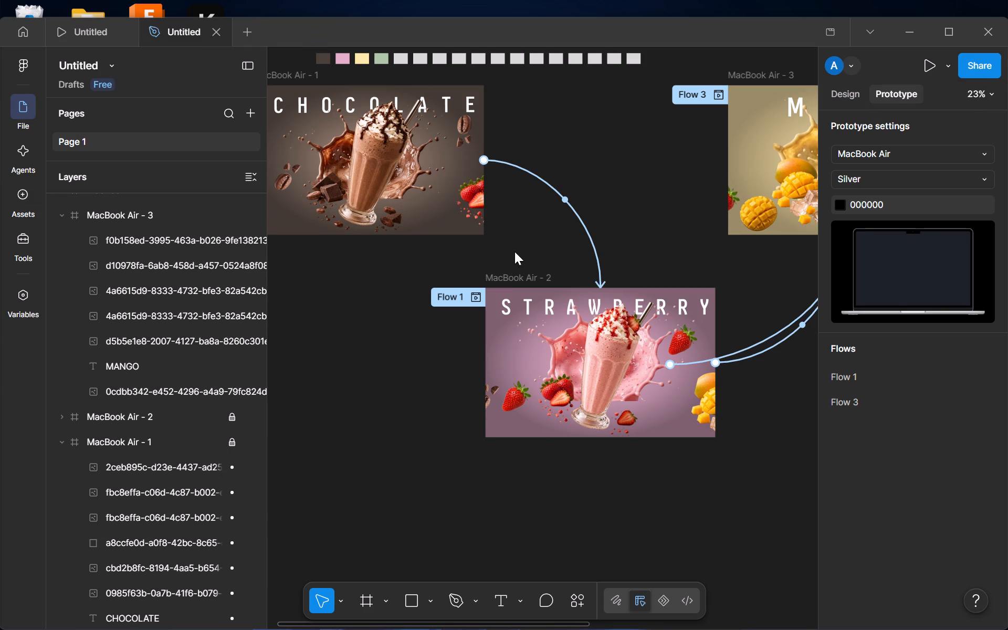
Remove the On click connection from the strawberry milkshake image to MacBook Air - 3, keeping the frame's drag connection.
scroll(614, 363, "left", 1)
scroll(765, 349, "left", 3)
left_click(705, 551)
scroll(754, 468, "left", 1)
left_click(600, 389)
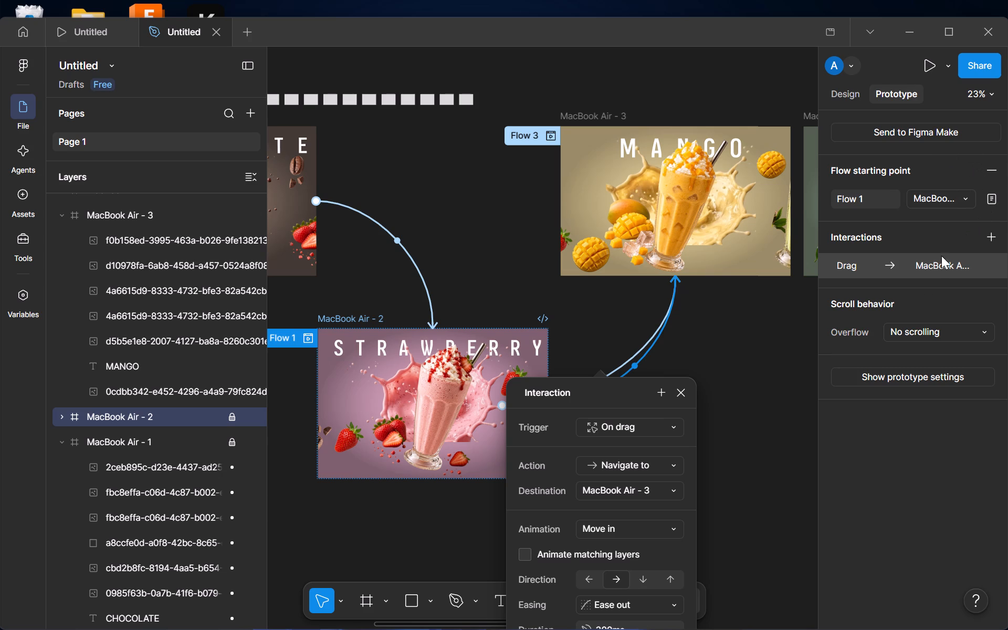
left_click(647, 344)
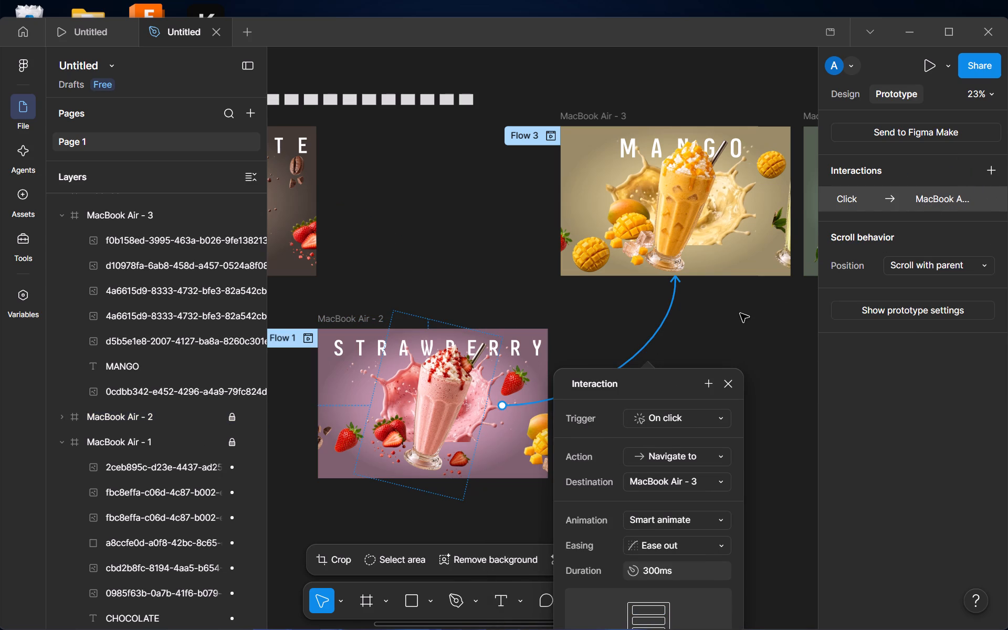
key("ctrl+x")
left_click(623, 439)
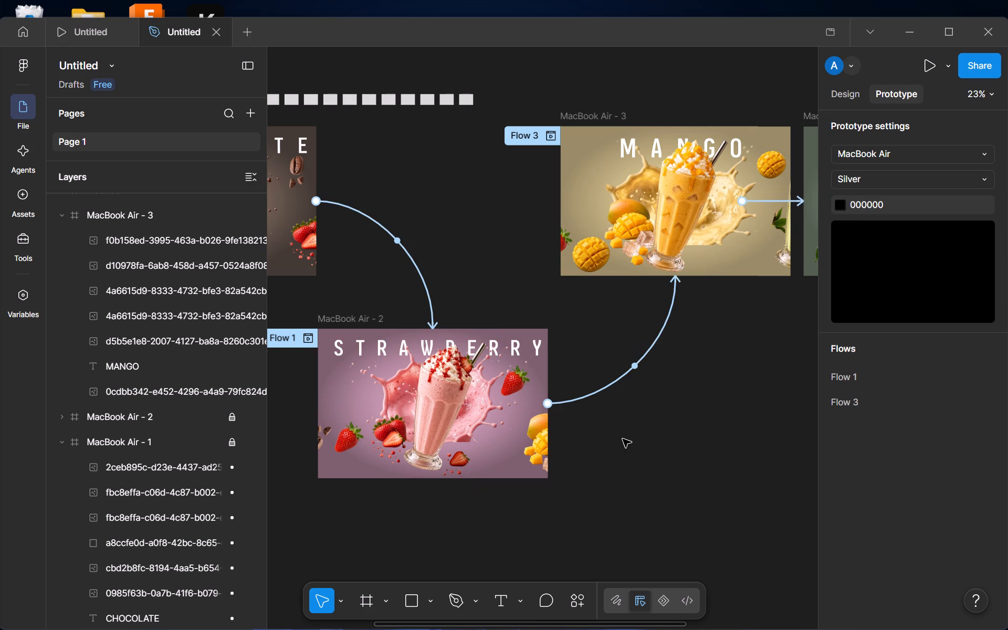
left_click(582, 393)
left_click(736, 339)
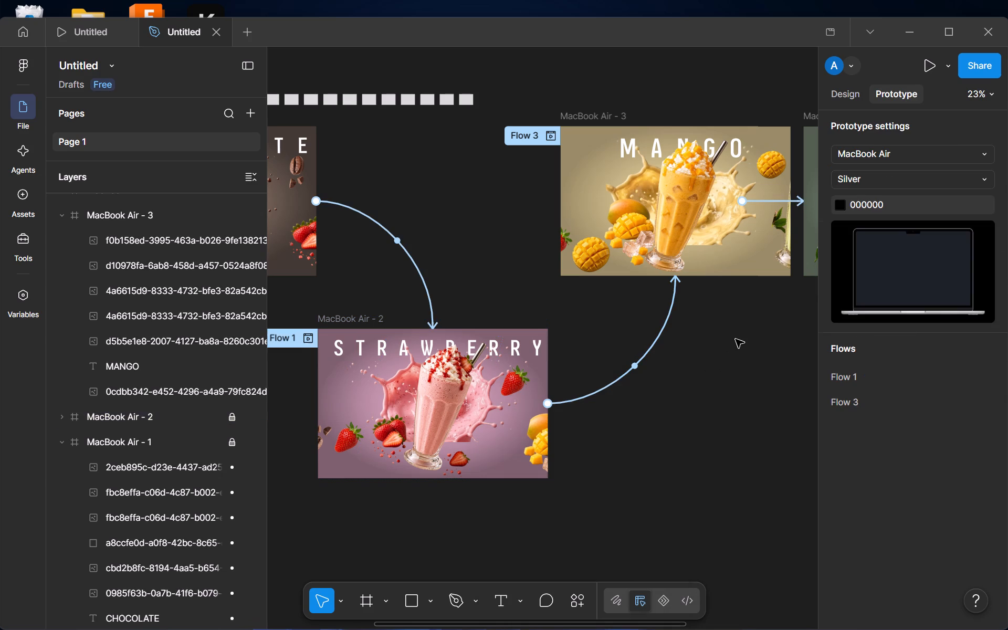
Remove the connection from the mango milkshake image to the MacBook Air - 4 frame.
scroll(617, 326, "left", 1)
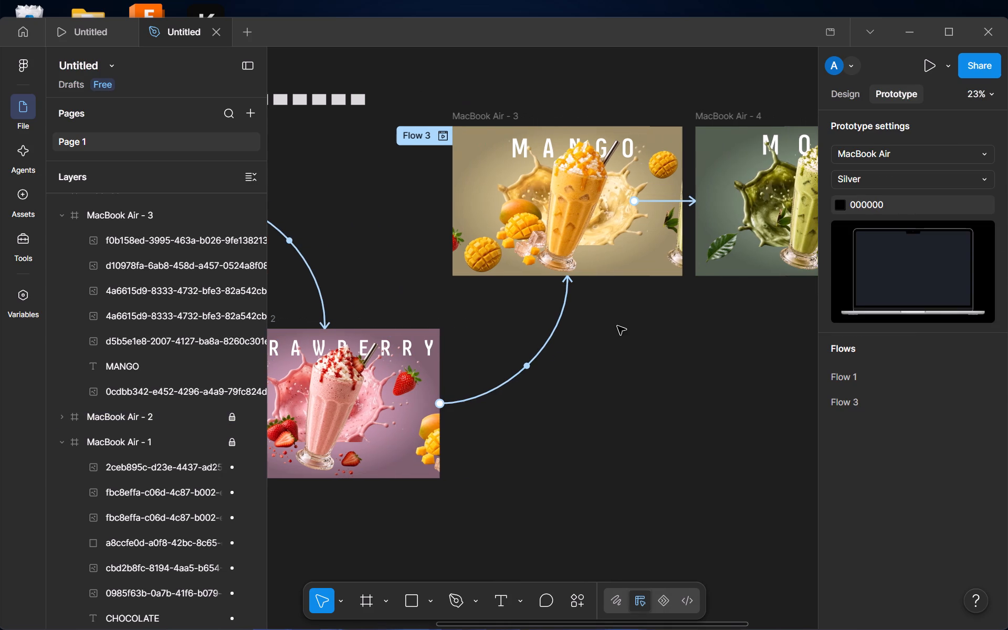
scroll(617, 326, "left", 1)
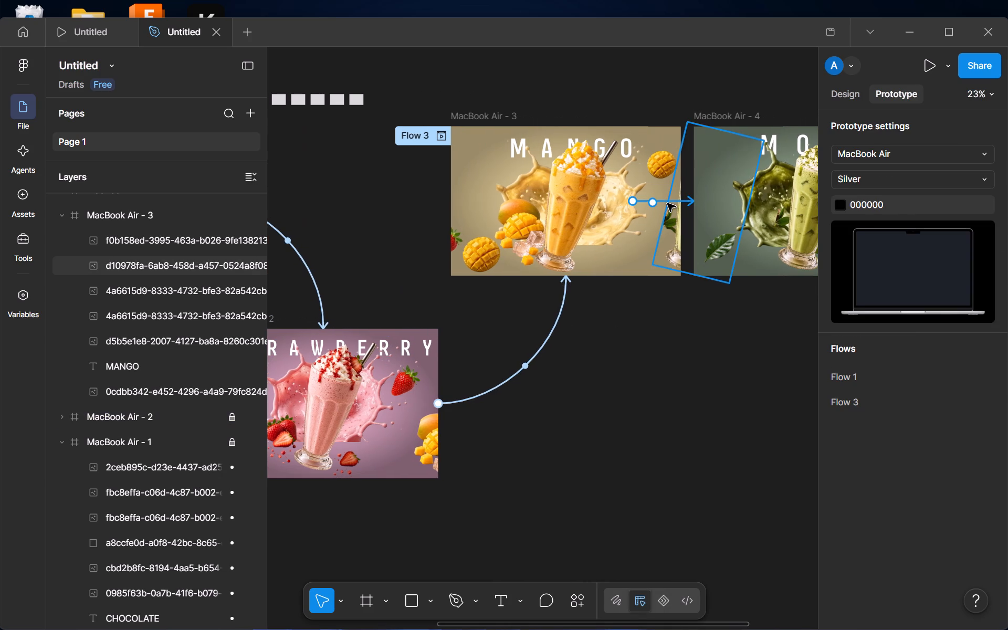
left_click(663, 200)
key("ctrl+x")
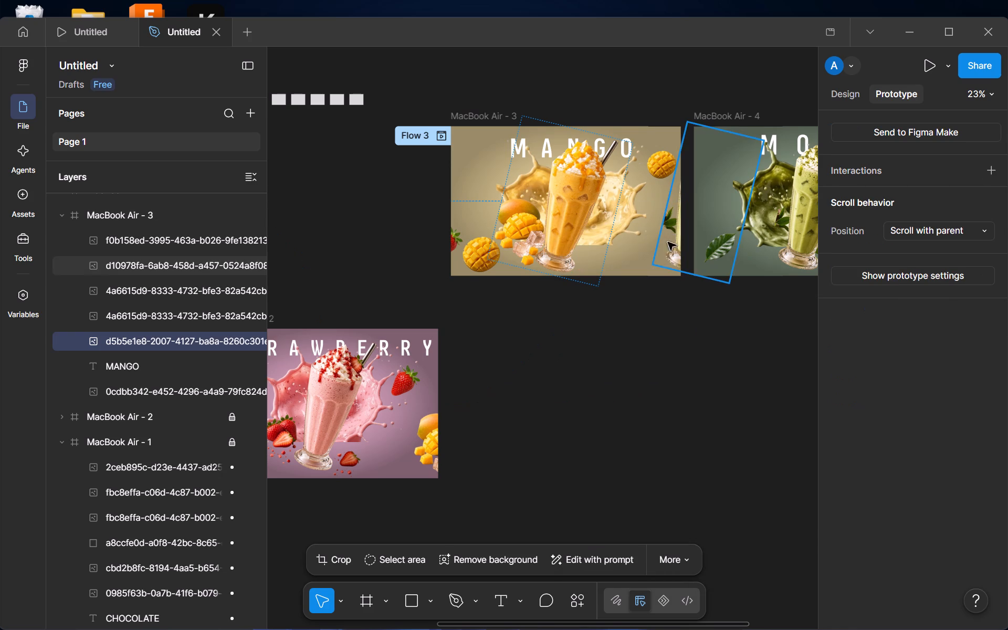
Set the MacBook Air - 3 frame's drag interaction to navigate to MacBook Air - 4 with Animate matching layers enabled.
left_click(139, 211)
left_click(943, 255)
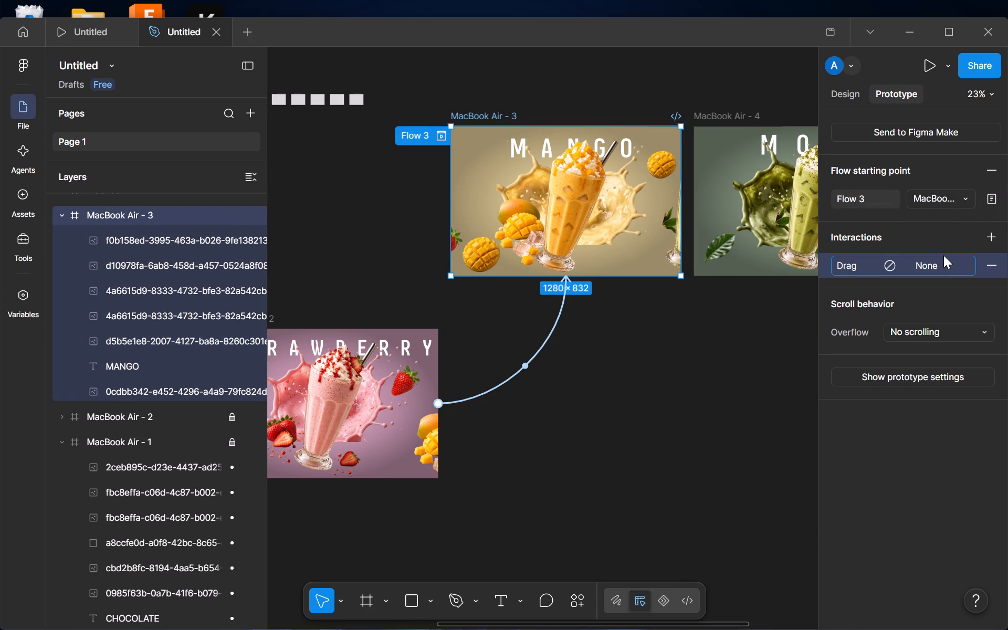
left_click(918, 271)
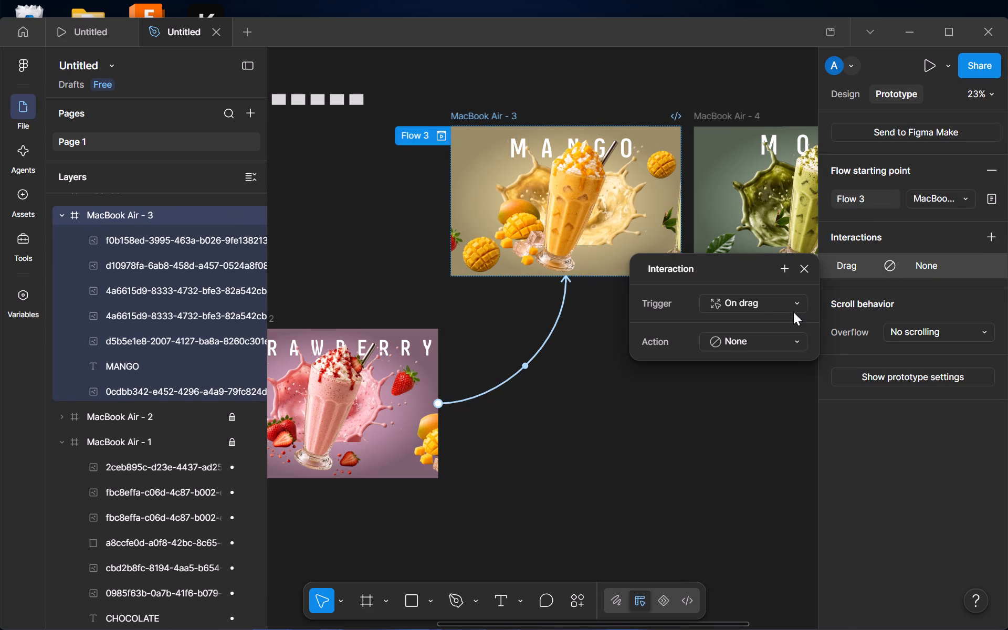
left_click(793, 310)
left_click(793, 310)
left_click(791, 337)
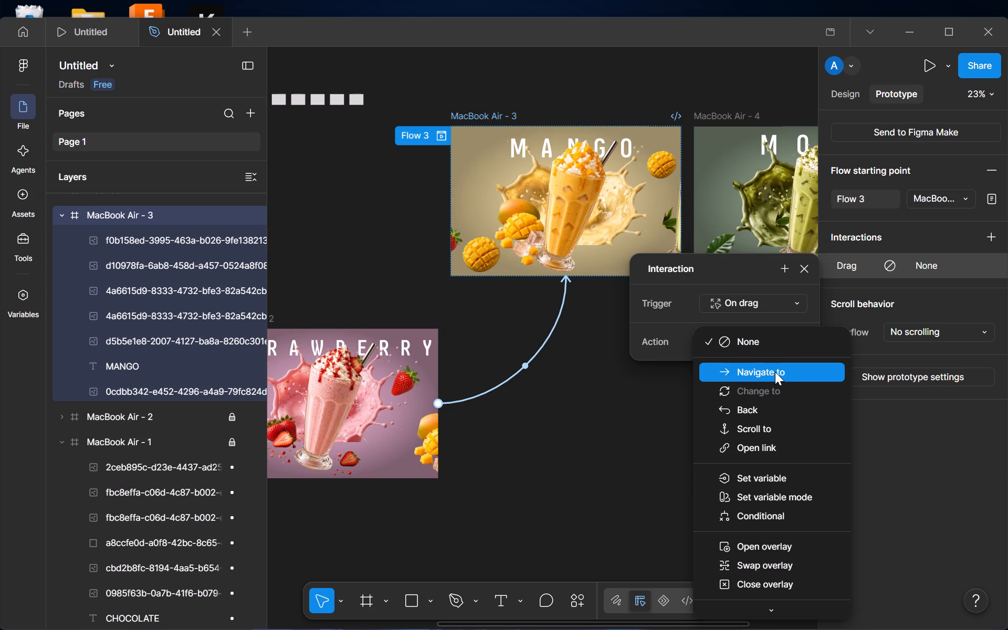
left_click(775, 372)
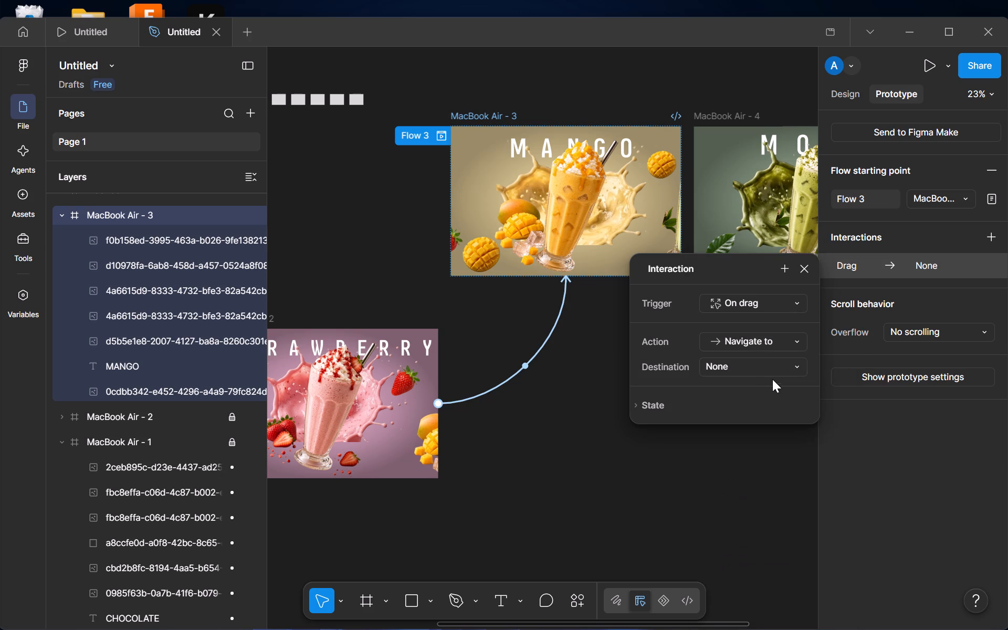
left_click(766, 371)
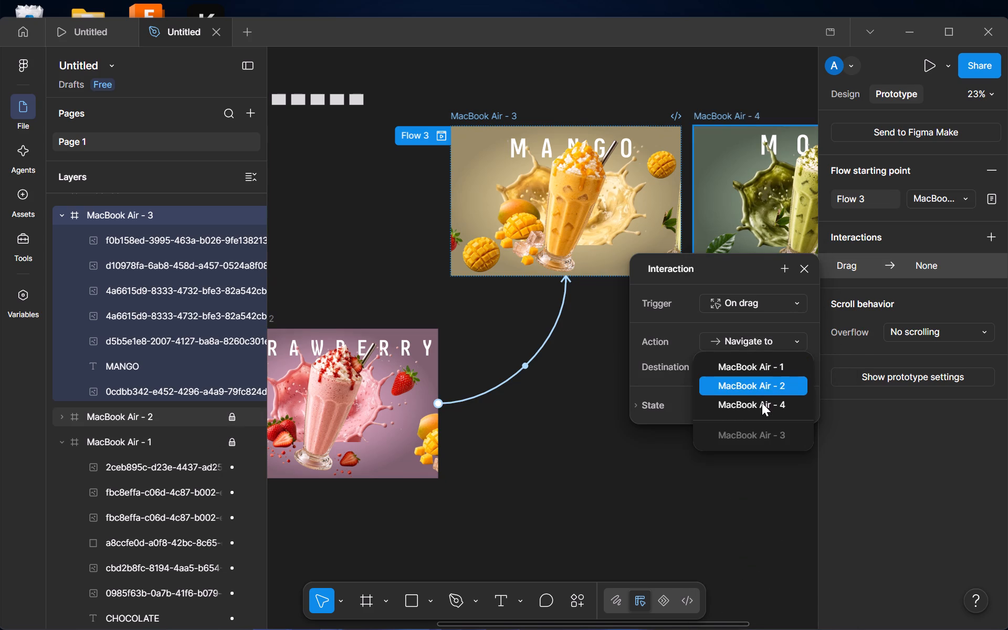
left_click(762, 403)
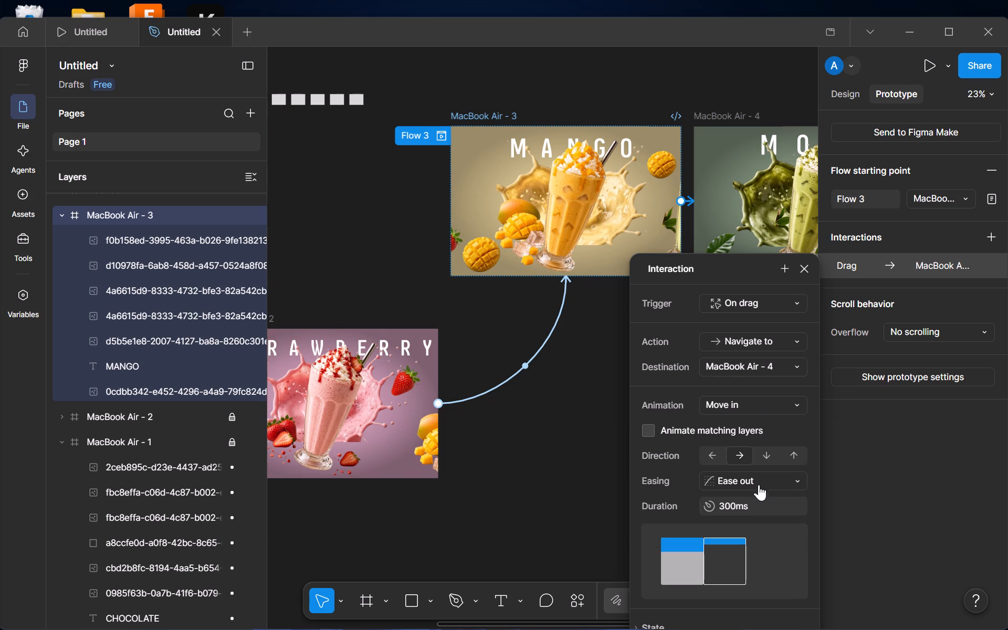
left_click(743, 455)
left_click(649, 434)
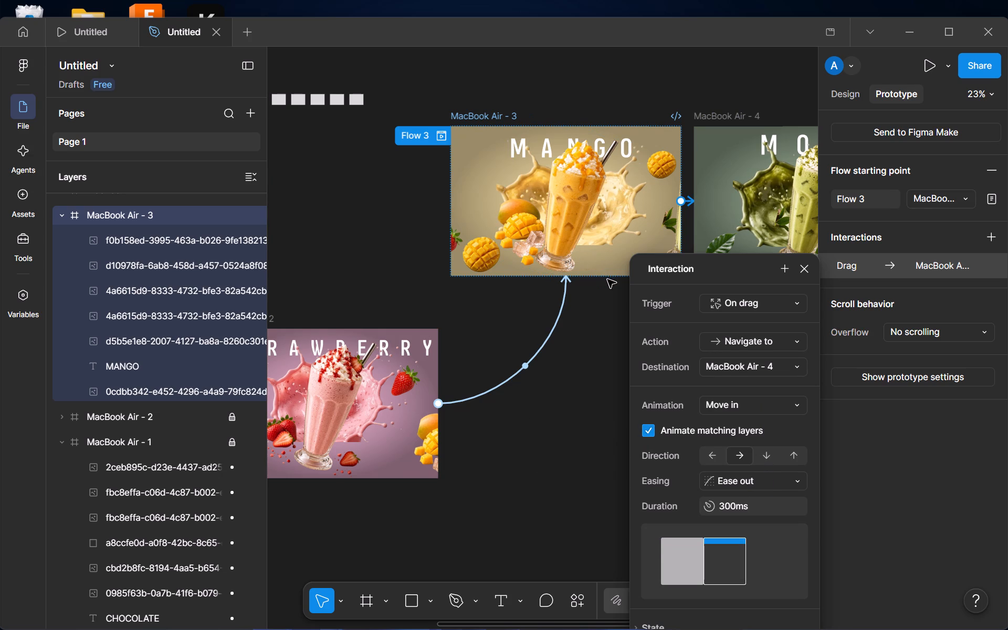
left_click(589, 407)
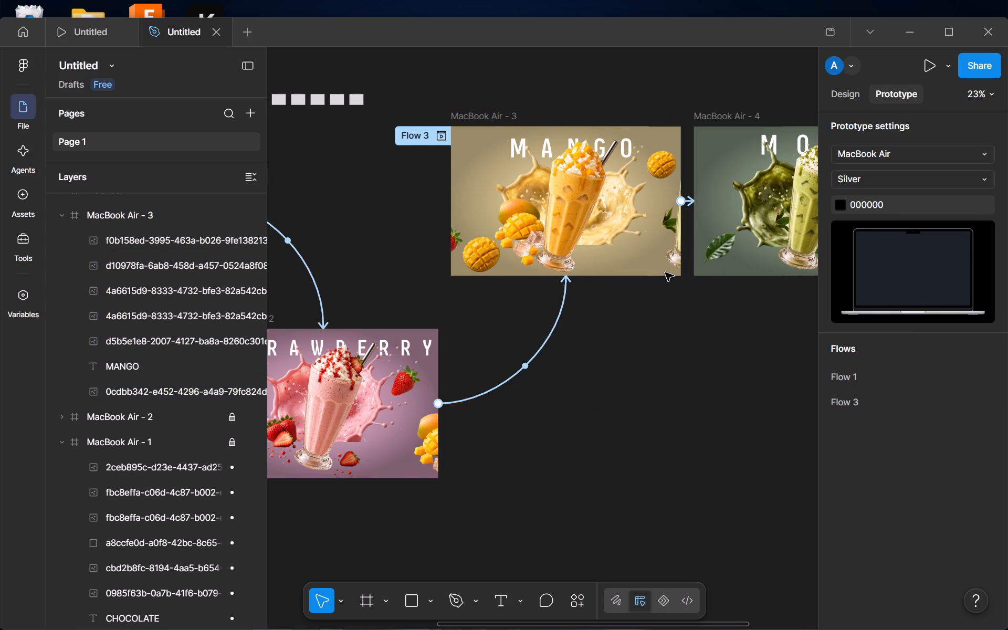
Enable Animate matching layers on the MacBook Air - 2 frame's drag interaction to MacBook Air - 3.
left_click(173, 425)
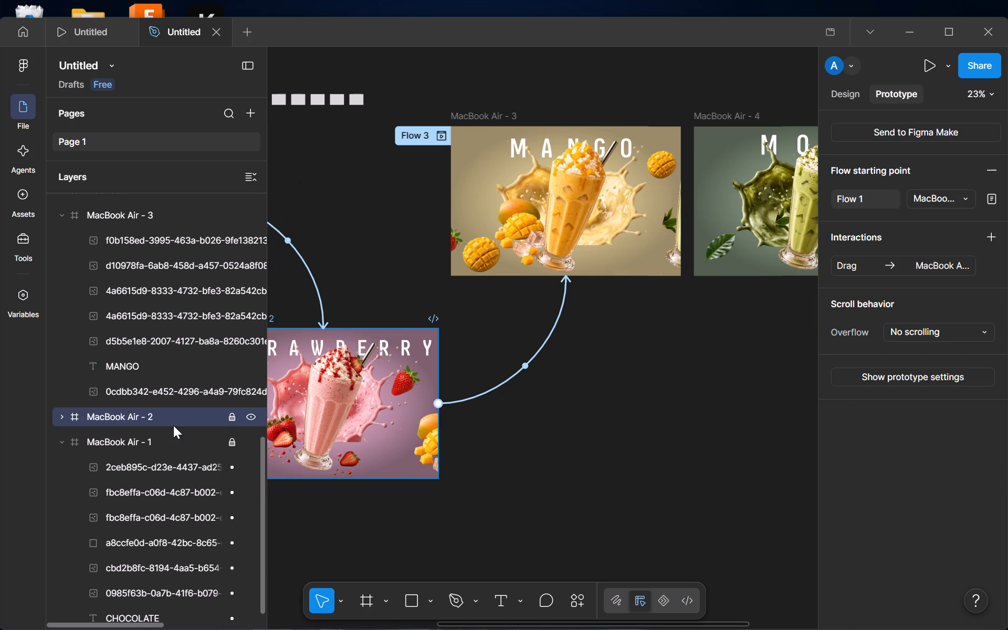
left_click(954, 260)
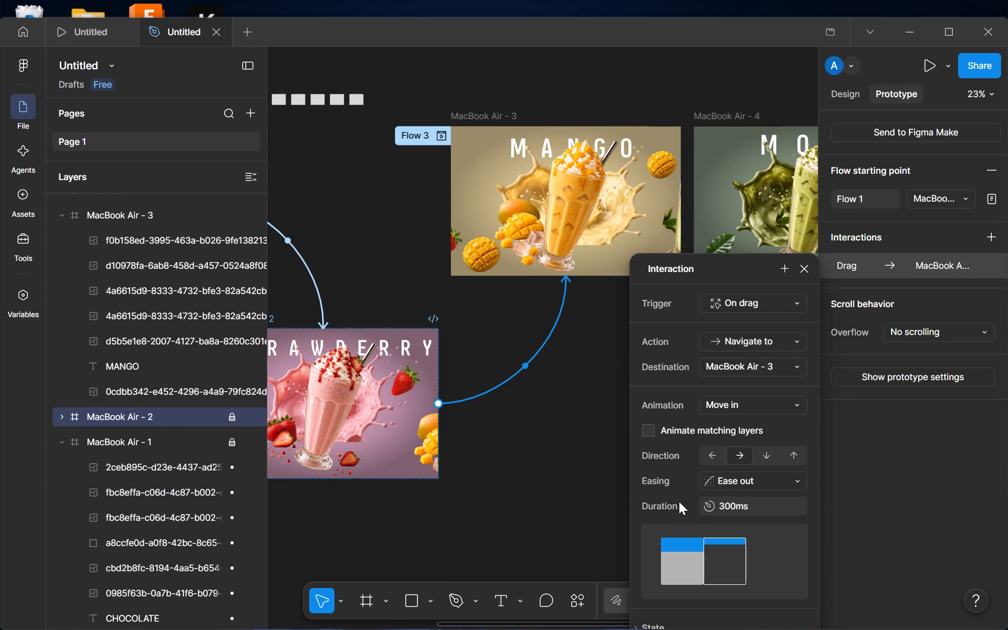
left_click(658, 438)
left_click(611, 445)
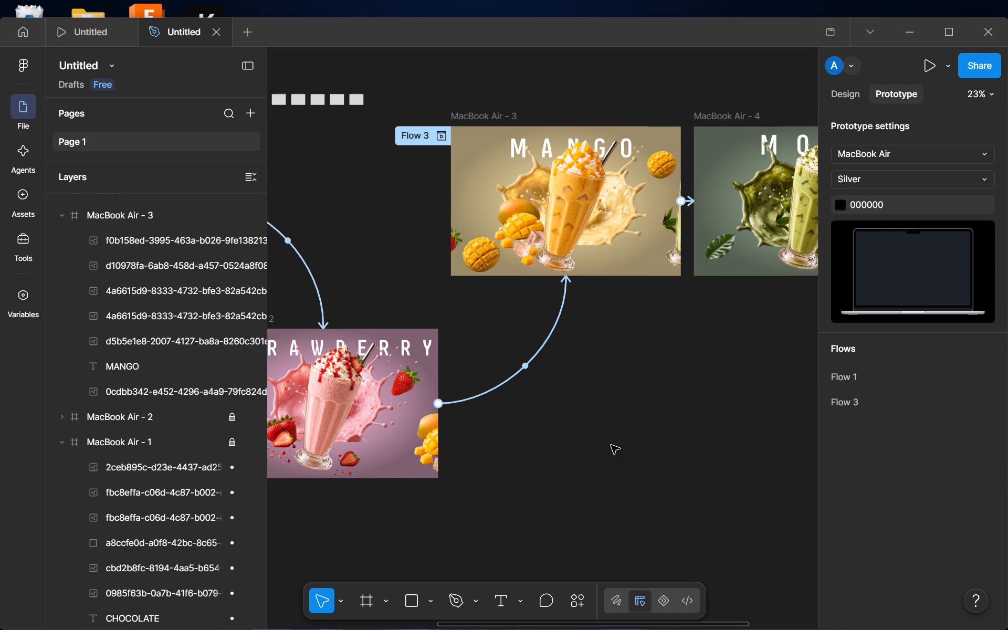
Lock the MacBook Air - 3 frame.
left_click(230, 216)
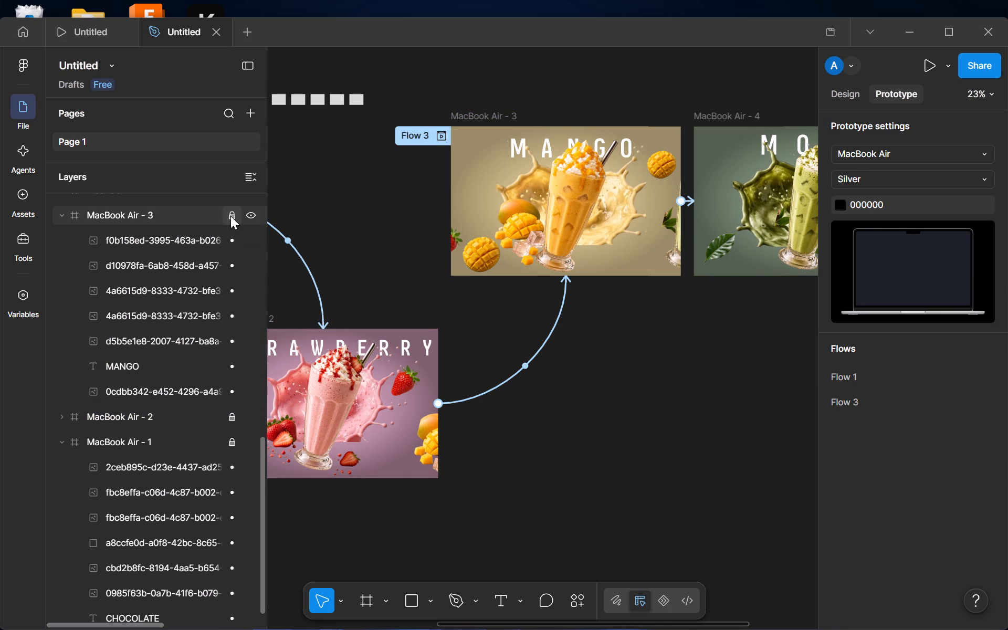
left_click(230, 216)
left_click(230, 216)
Set the MacBook Air - 4 frame's drag interaction to navigate to MacBook Air - 1 with Animate matching layers enabled.
scroll(164, 261, "up", 1)
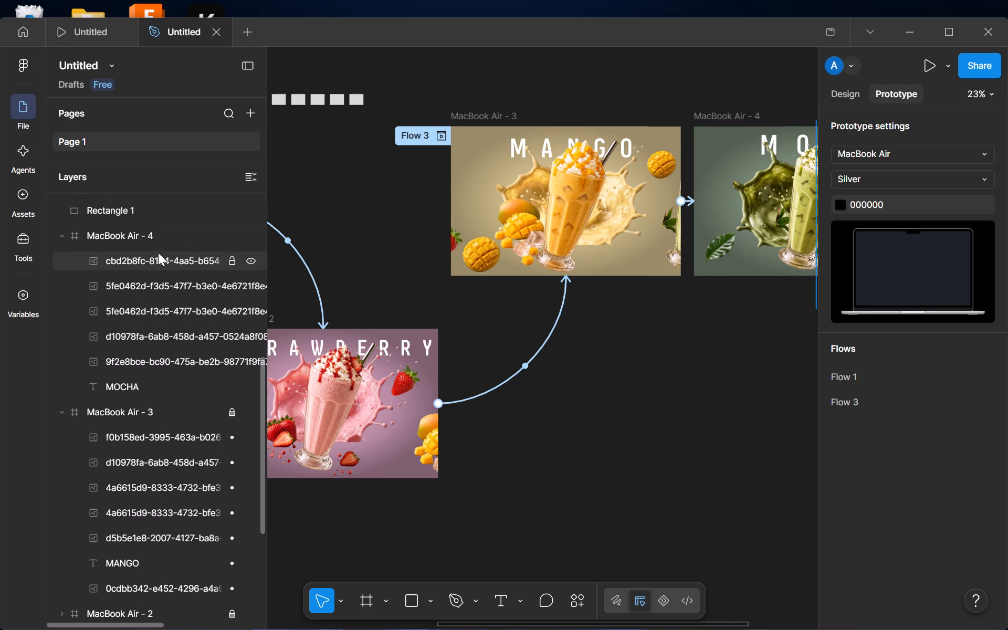
left_click(153, 238)
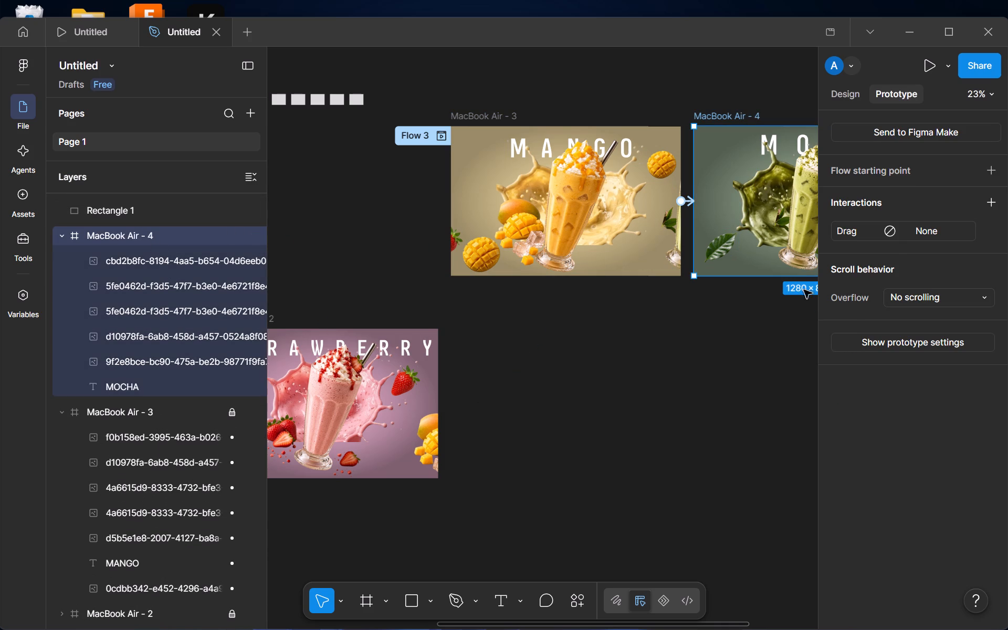
left_click(931, 228)
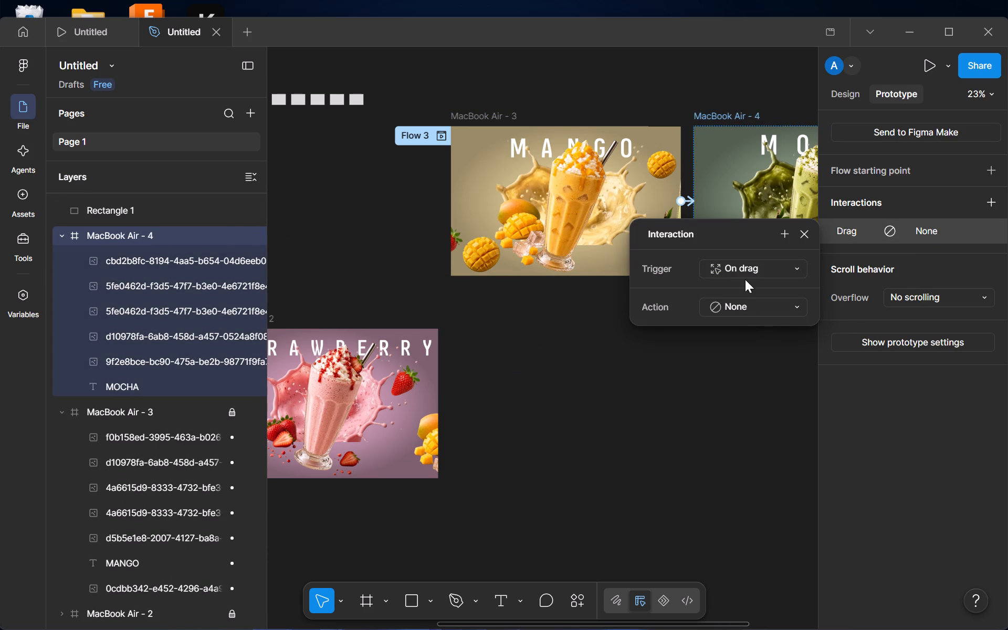
left_click(749, 309)
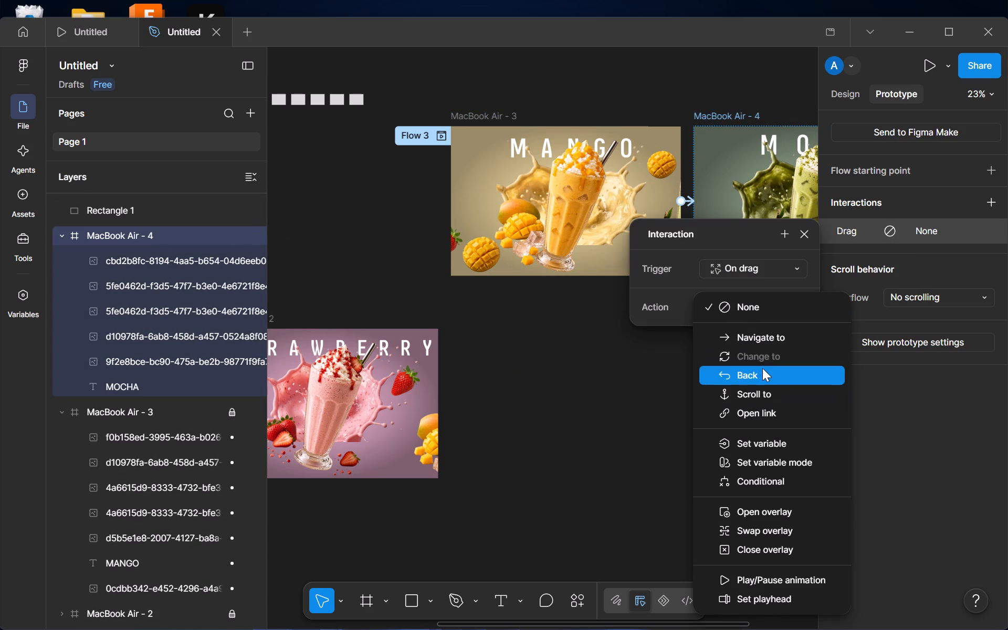
left_click(769, 342)
left_click(737, 338)
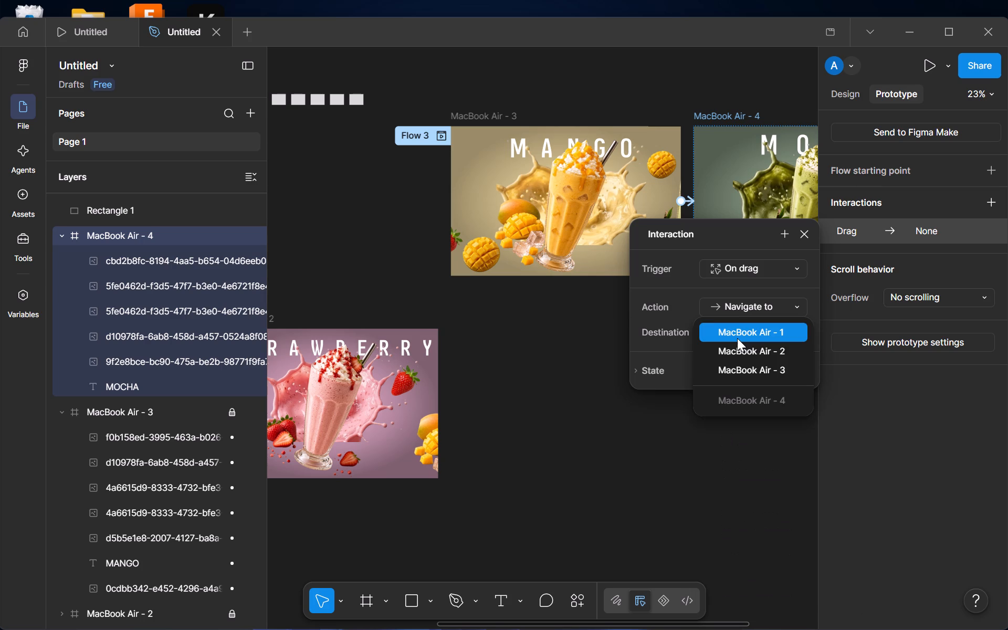
left_click(752, 335)
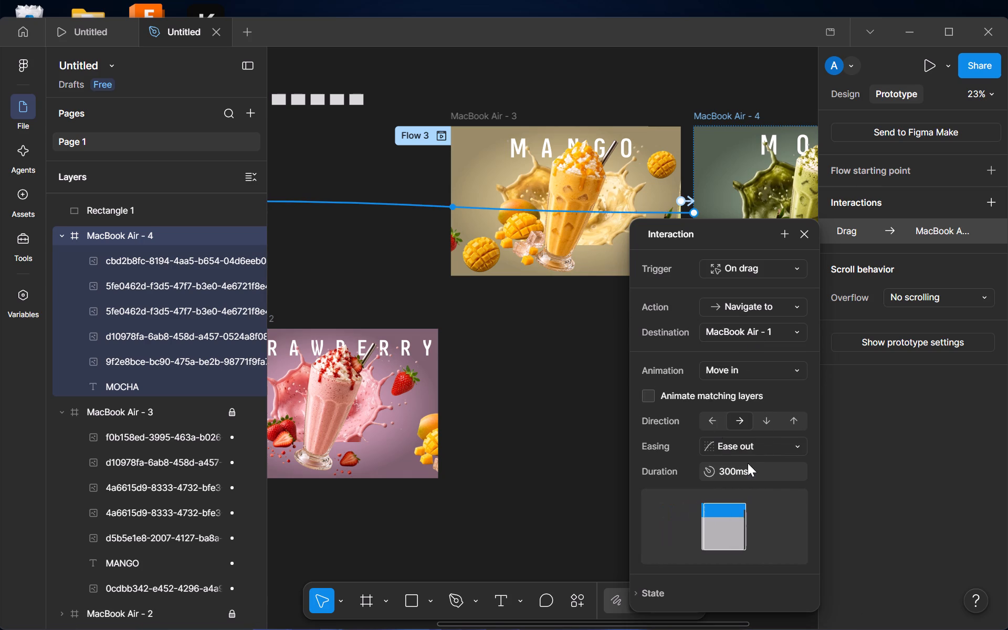
left_click(658, 402)
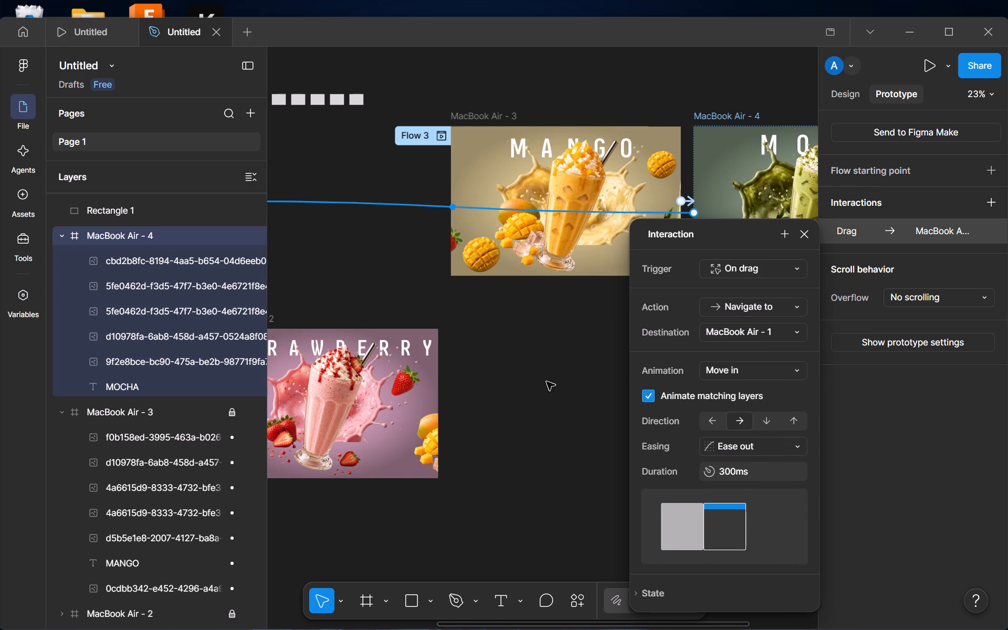
left_click(547, 382)
Preview the prototype from Flow 1 in a maximized window, test scrolling on the strawberry frame, and close the preview.
scroll(477, 269, "right", 3)
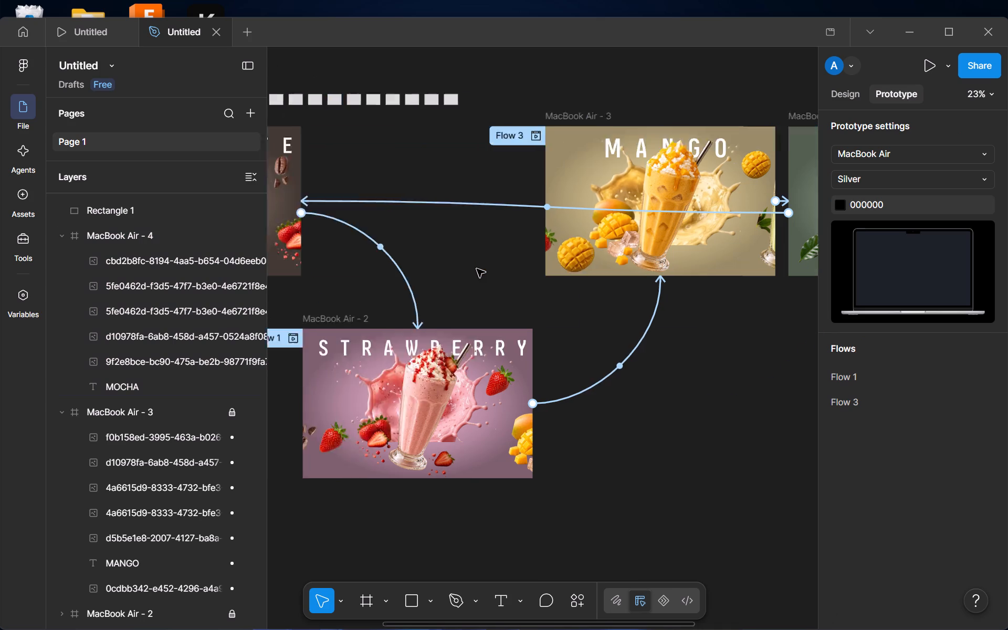
scroll(477, 269, "right", 2)
scroll(477, 269, "left", 3)
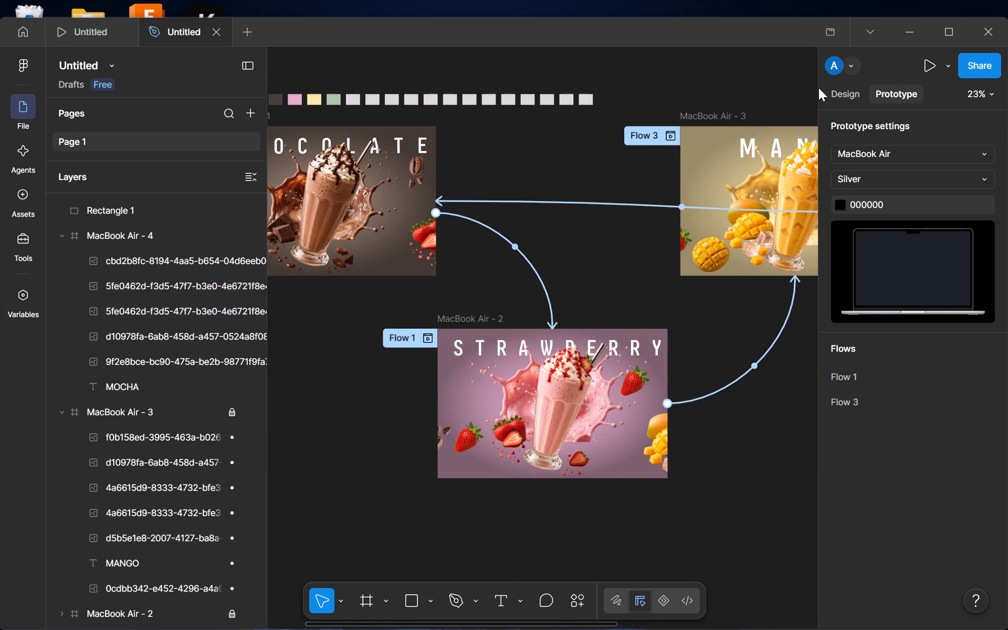
left_click(948, 28)
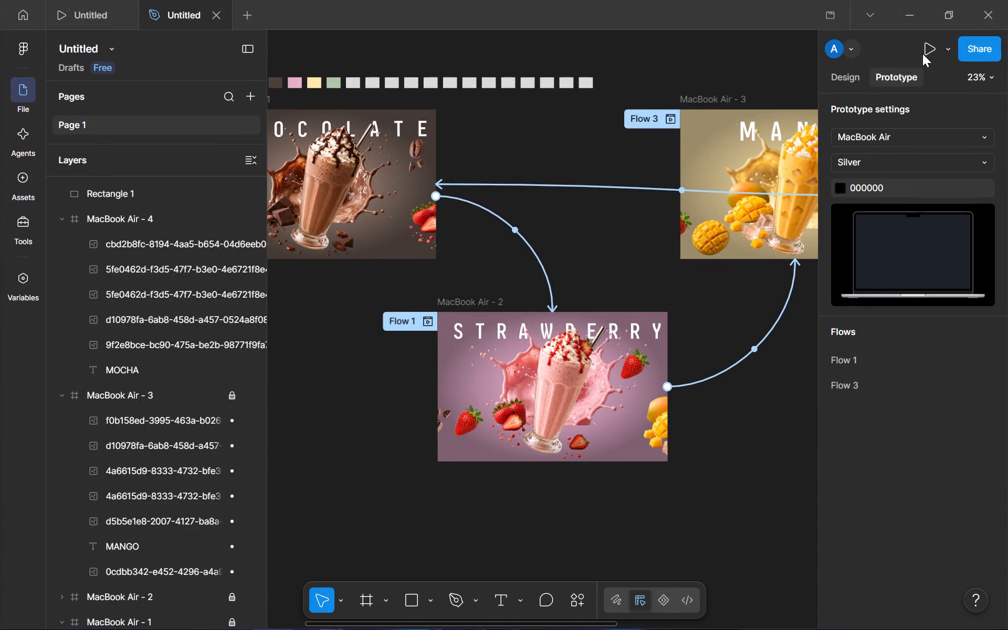
left_click(922, 54)
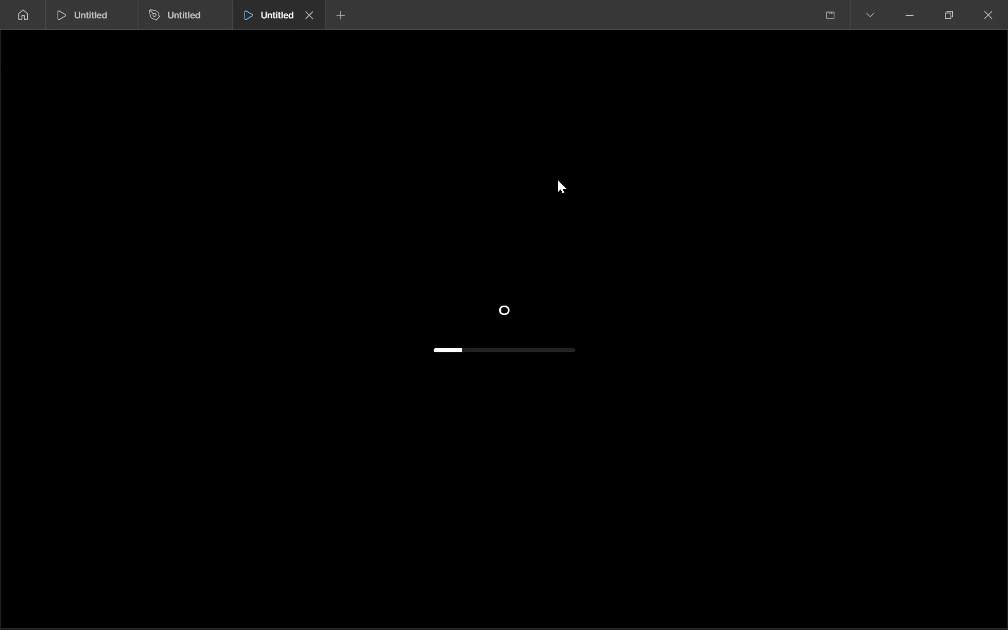
scroll(558, 180, "right", 8)
scroll(558, 180, "left", 2)
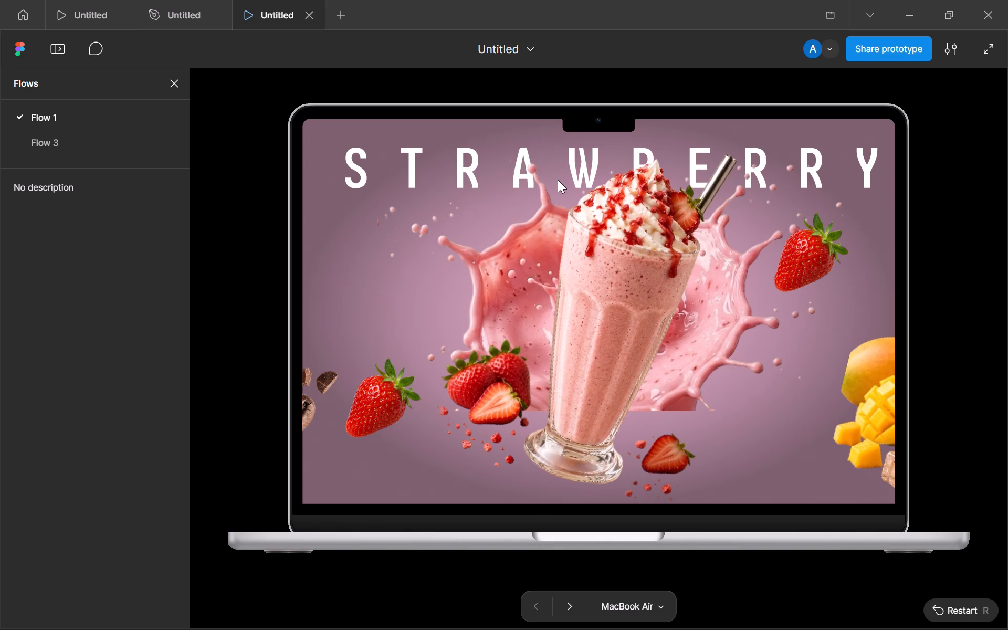
scroll(558, 180, "left", 3)
scroll(558, 180, "down", 1)
scroll(558, 180, "left", 6)
scroll(558, 180, "right", 6)
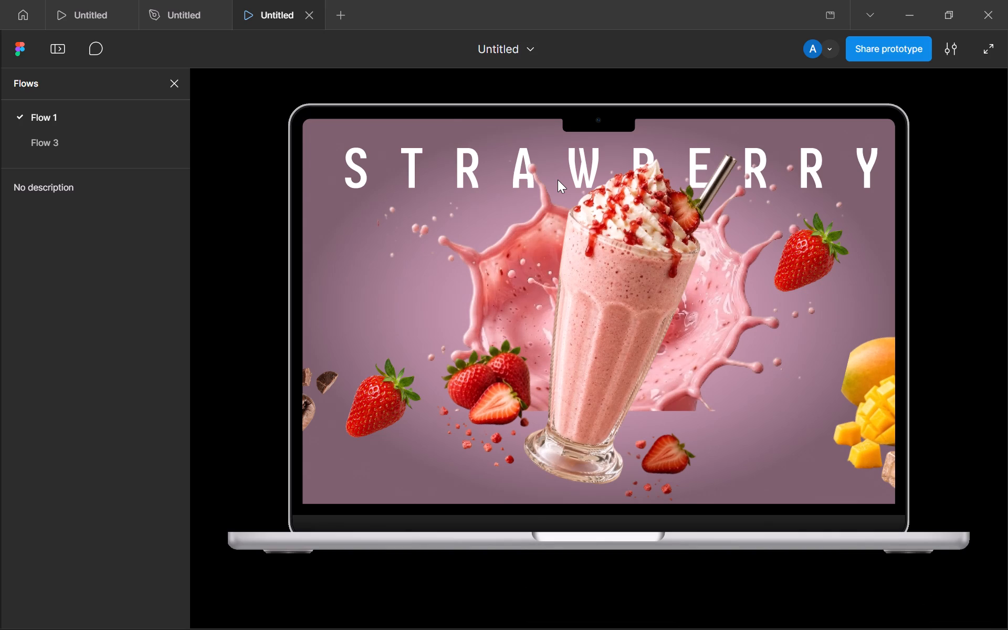
left_click(311, 12)
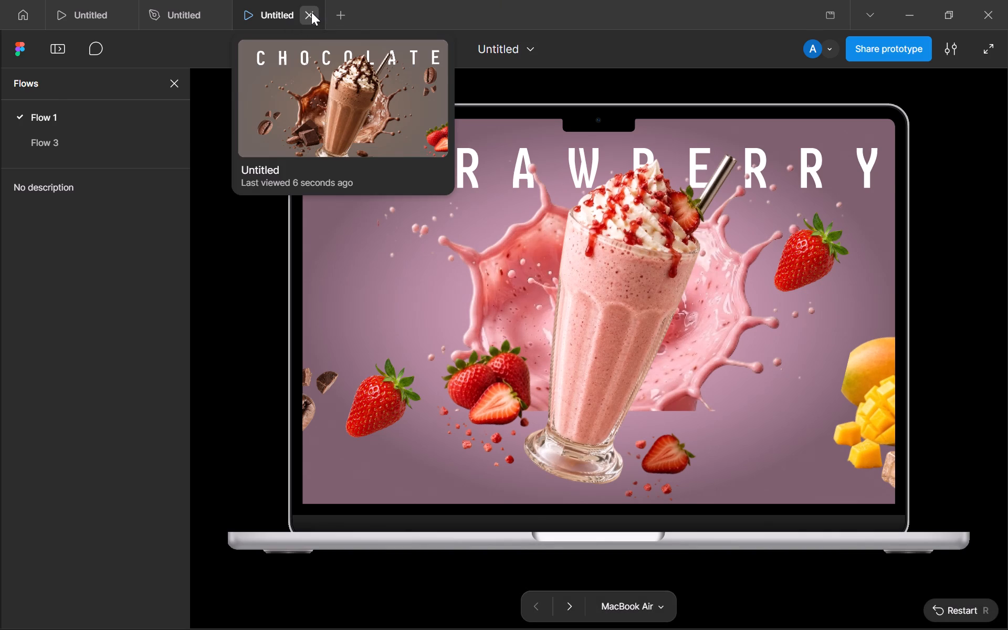
Examine the drag connections and flow starting points across the MacBook Air frames on the canvas.
scroll(414, 265, "right", 1)
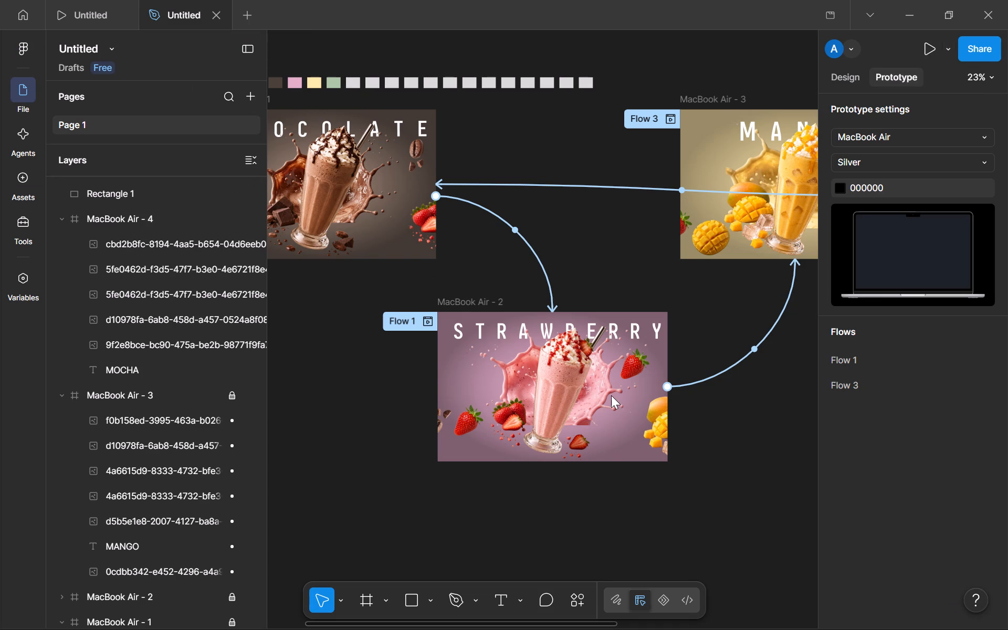
scroll(611, 395, "left", 4)
scroll(697, 539, "left", 3)
scroll(421, 407, "right", 4)
scroll(511, 251, "right", 4)
scroll(511, 251, "up", 1)
left_click(340, 450)
scroll(340, 450, "up", 1)
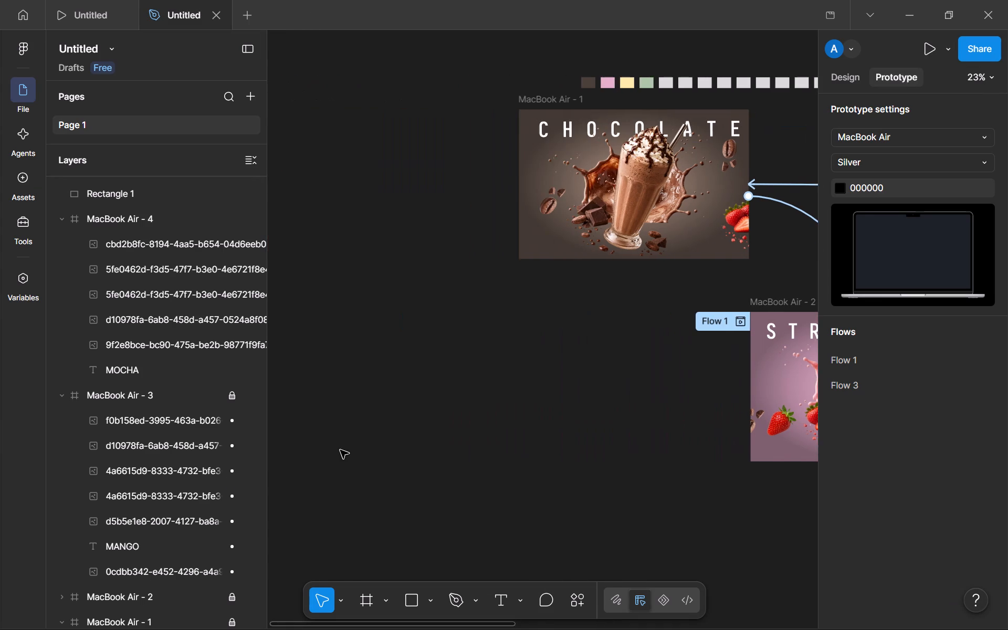
scroll(340, 450, "up", 1)
scroll(340, 450, "left", 2)
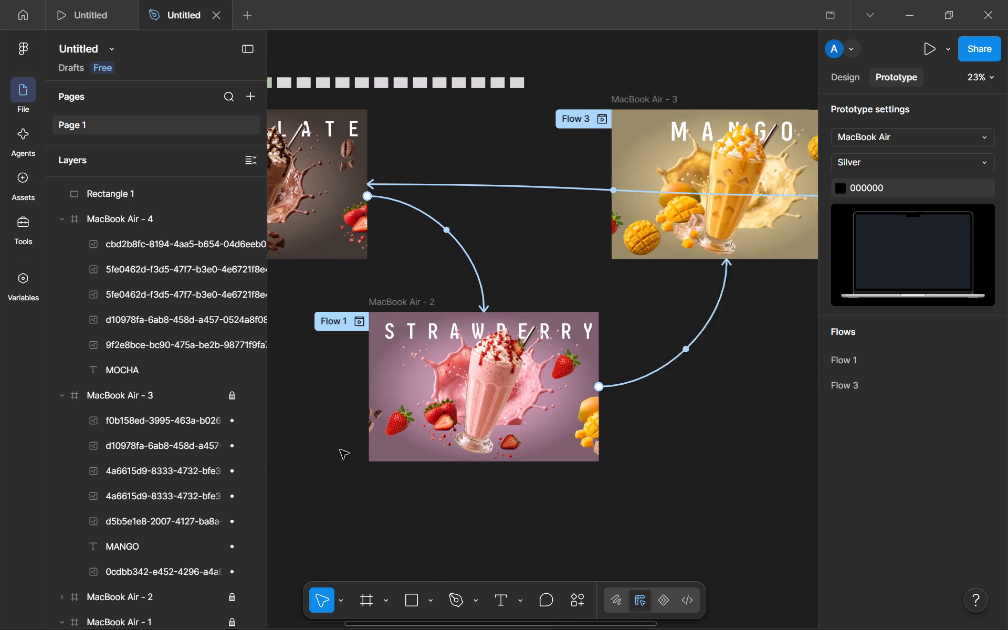
scroll(340, 450, "left", 2)
scroll(340, 450, "right", 2)
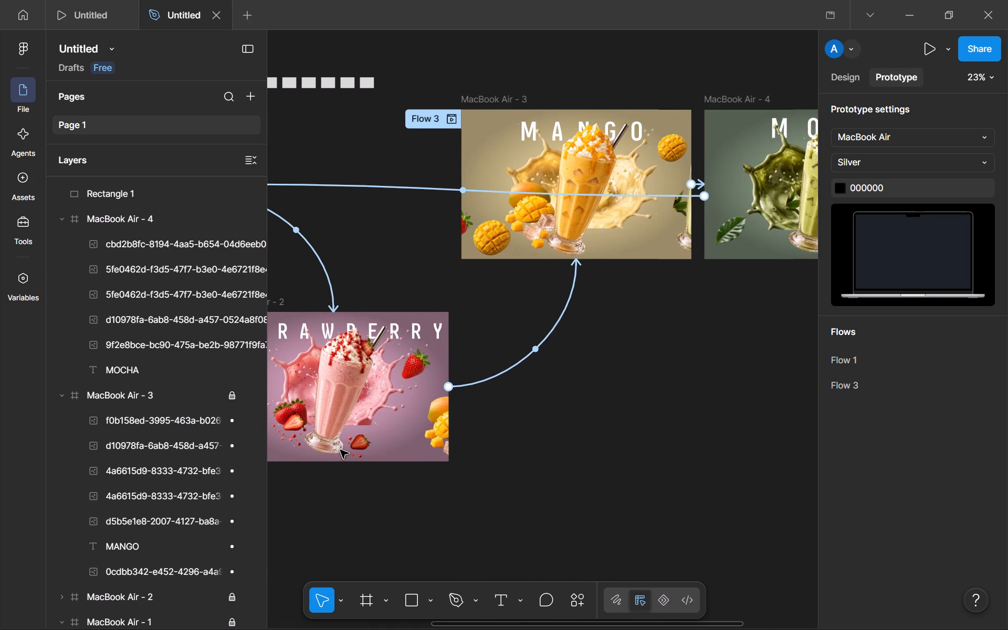
scroll(340, 450, "right", 2)
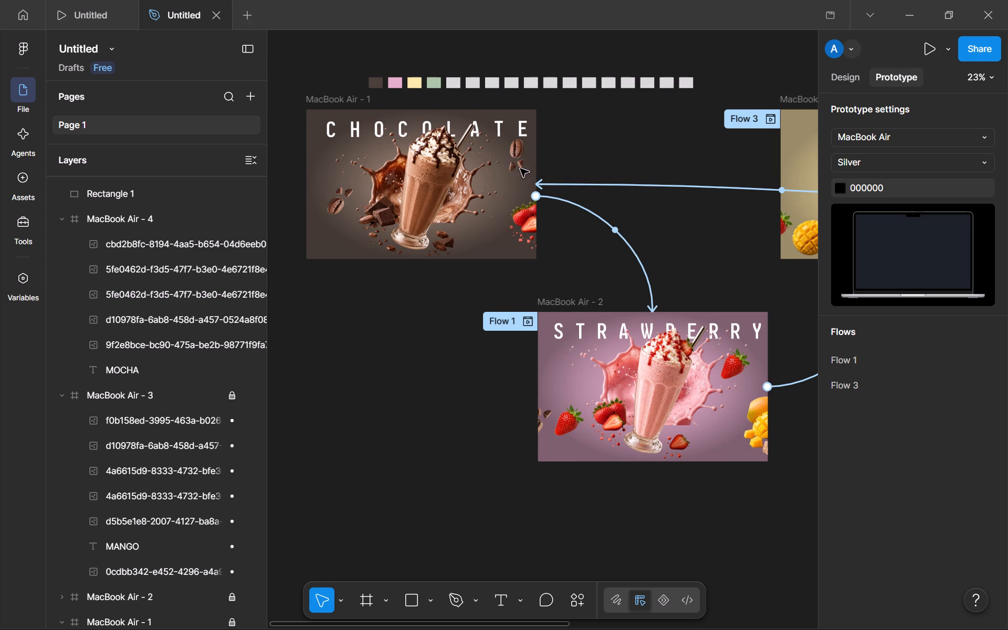
Preview Flow 1 inline from the MacBook Air - 2 starting point, test sideways scrolling on it, and close the preview.
scroll(551, 404, "left", 1)
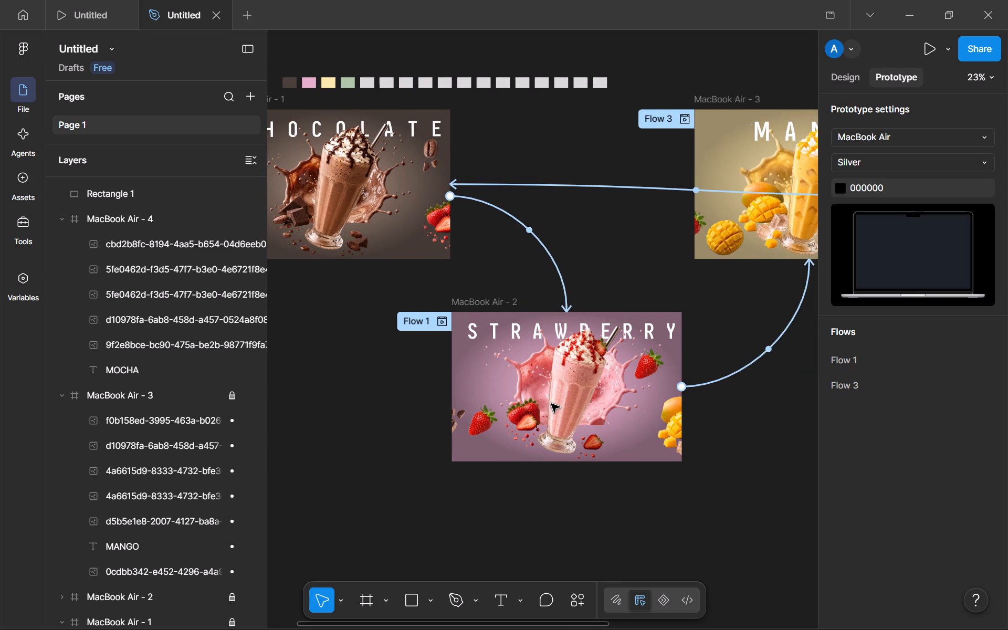
scroll(551, 404, "left", 3)
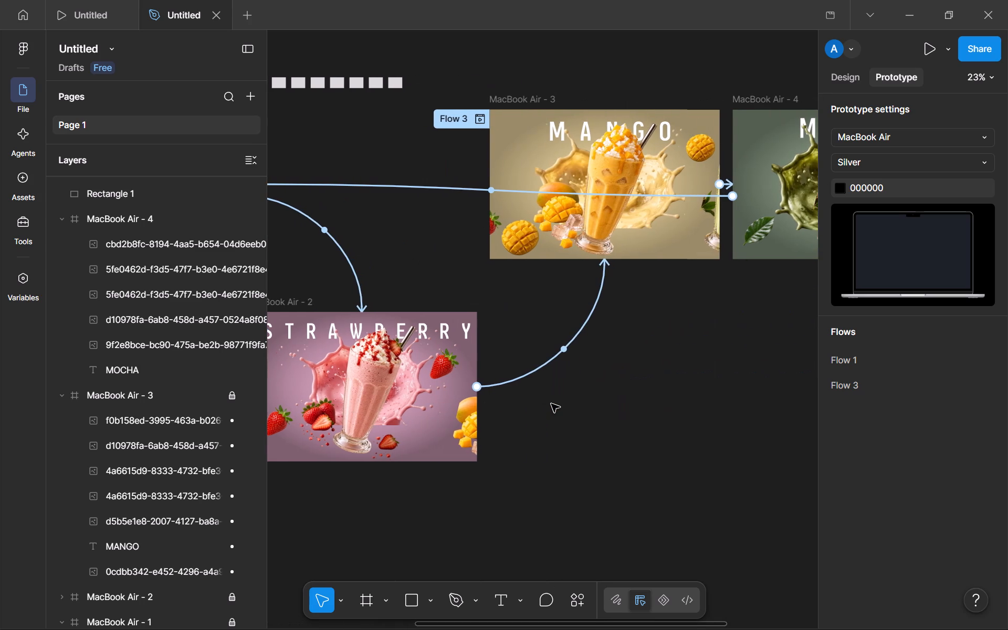
scroll(551, 404, "right", 3)
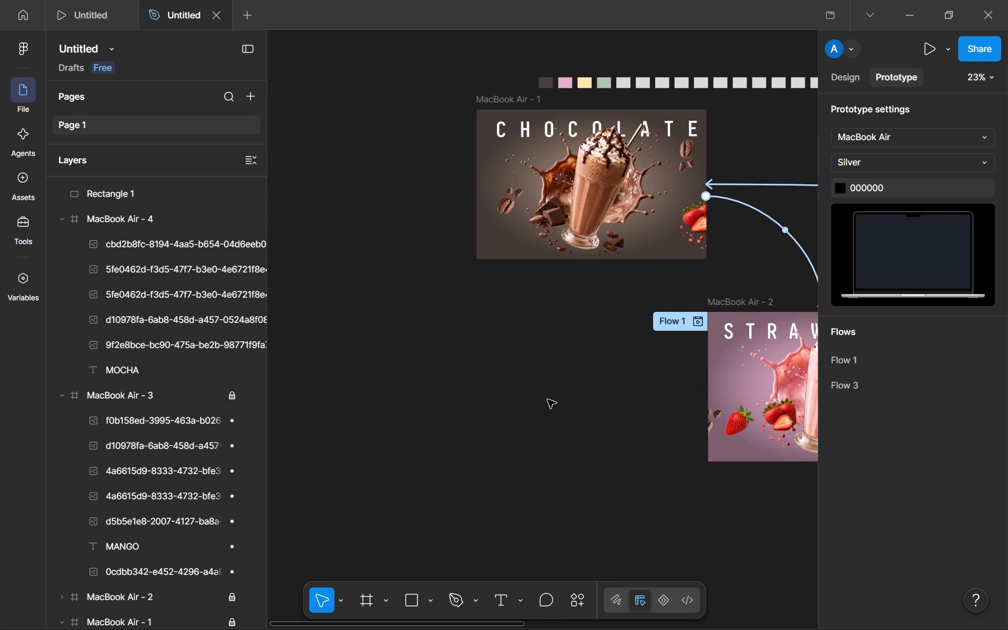
scroll(548, 400, "up", 1)
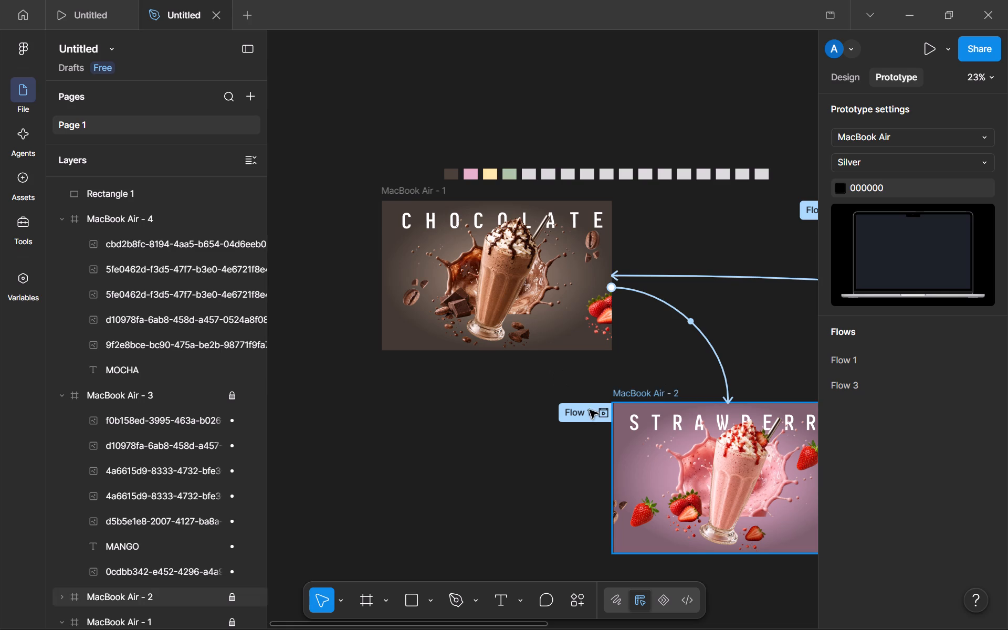
left_click(604, 414)
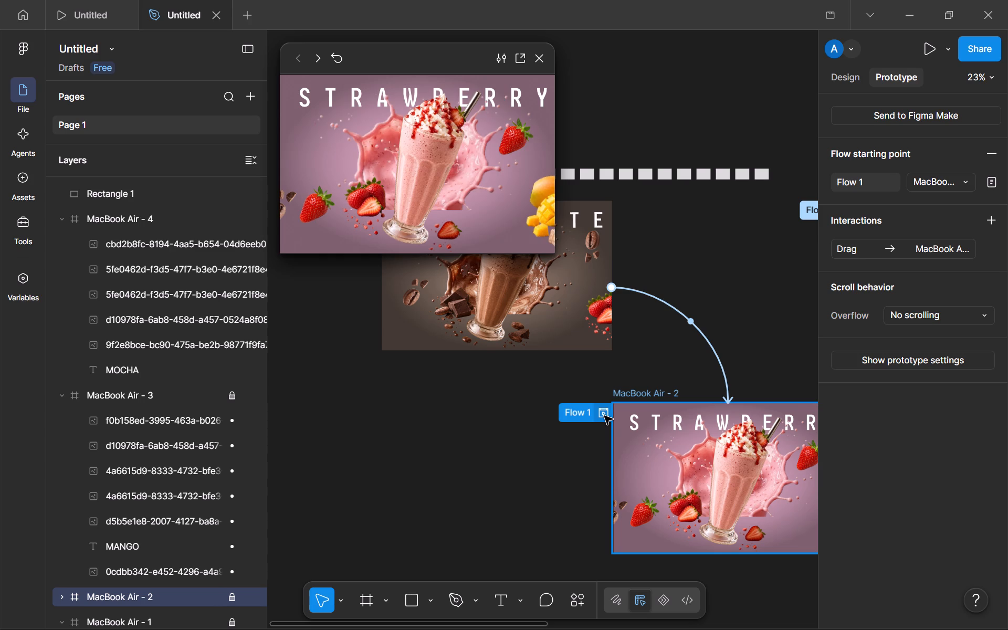
scroll(461, 187, "left", 3)
scroll(461, 187, "right", 4)
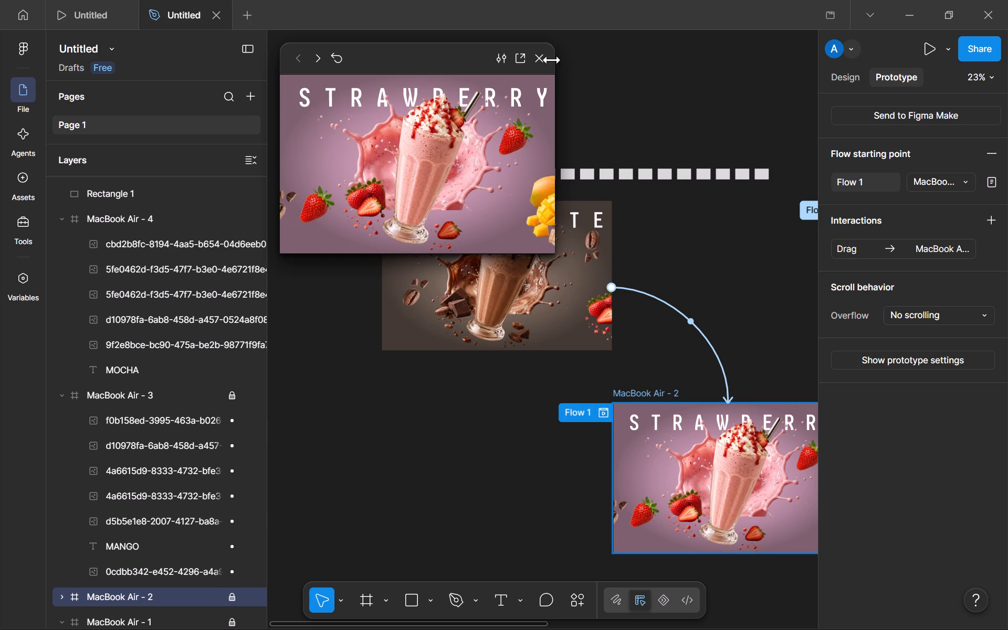
left_click(544, 56)
left_click(485, 441)
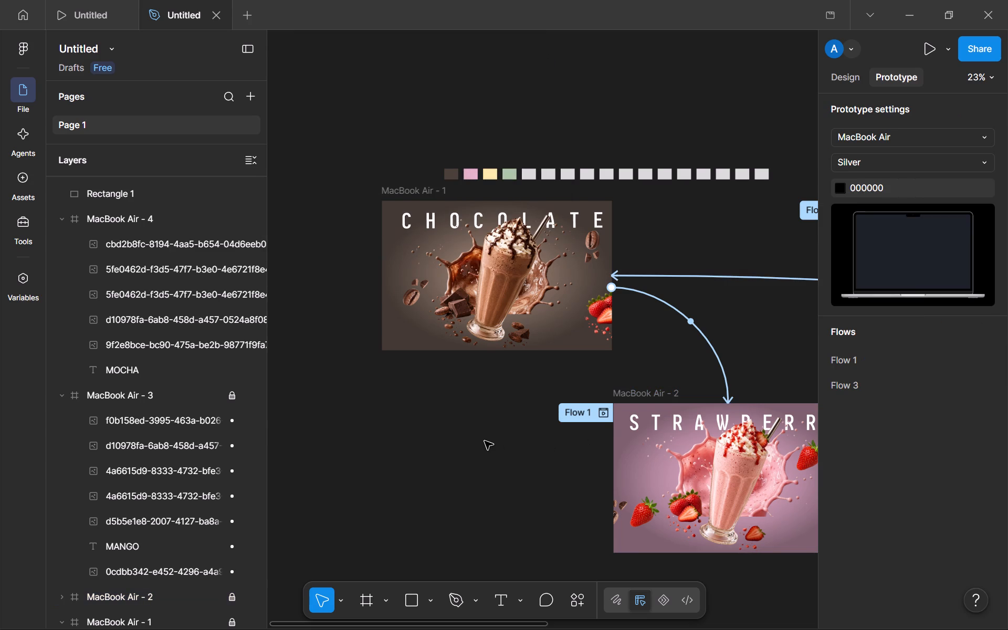
triple_click(485, 441)
Present the prototype full size from Flow 1, test sideways scrolling on the strawberry frame, and close the presentation.
double_click(637, 64)
double_click(937, 55)
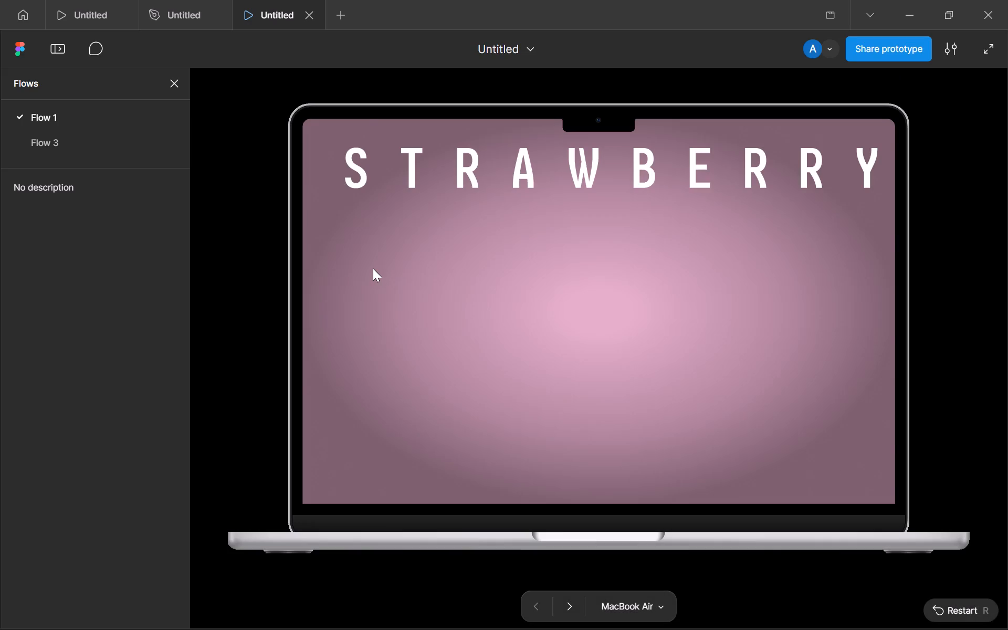
scroll(373, 268, "right", 9)
scroll(373, 268, "left", 7)
scroll(373, 268, "right", 8)
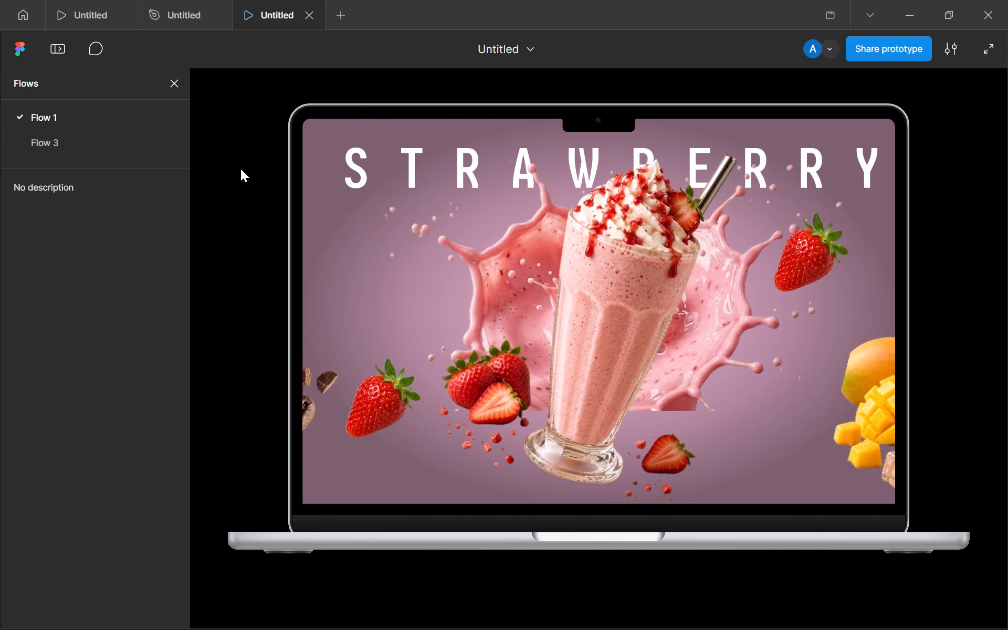
left_click(315, 22)
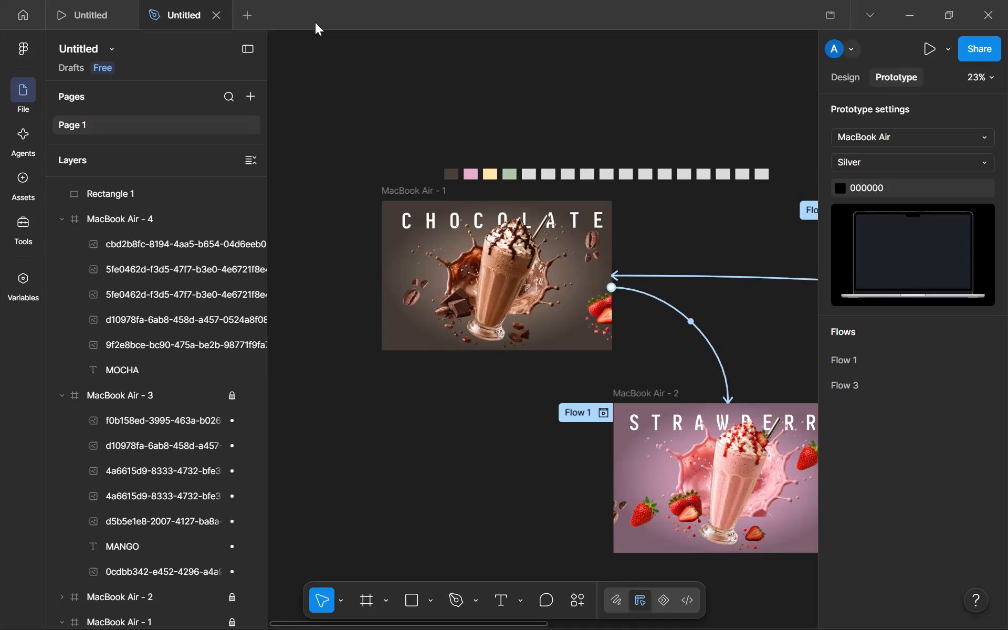
Check MacBook Air - 1's drag interaction to MacBook Air - 2 and the frame's overflow scrolling options.
left_click(692, 319)
double_click(692, 319)
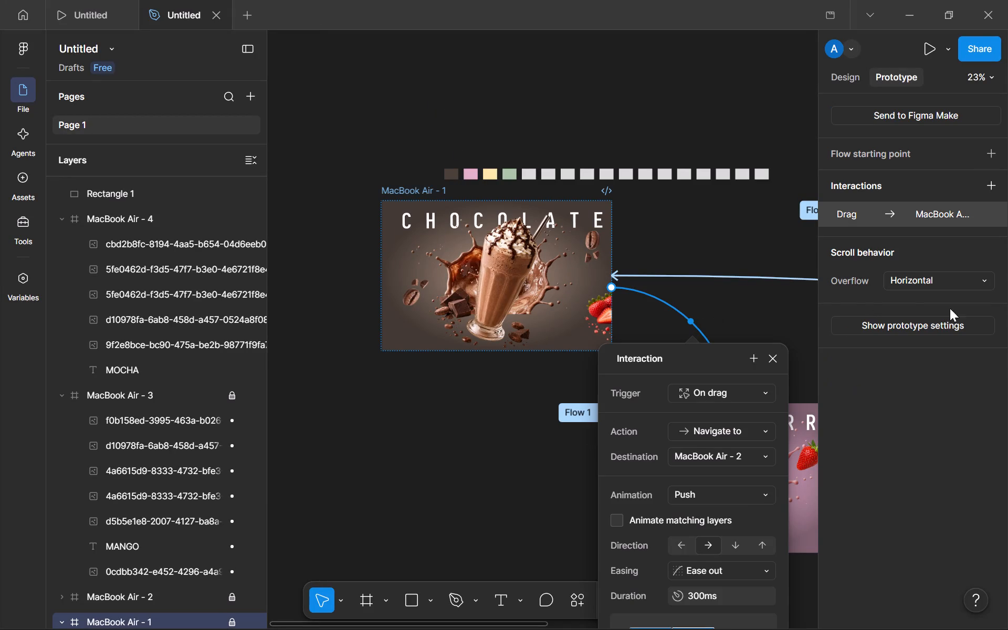
left_click(946, 285)
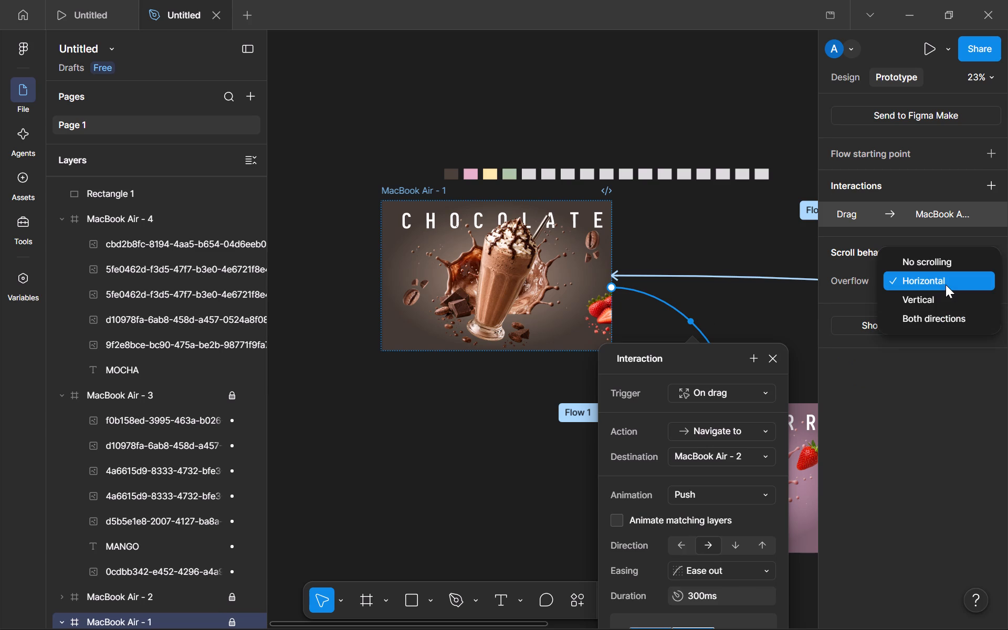
left_click(929, 280)
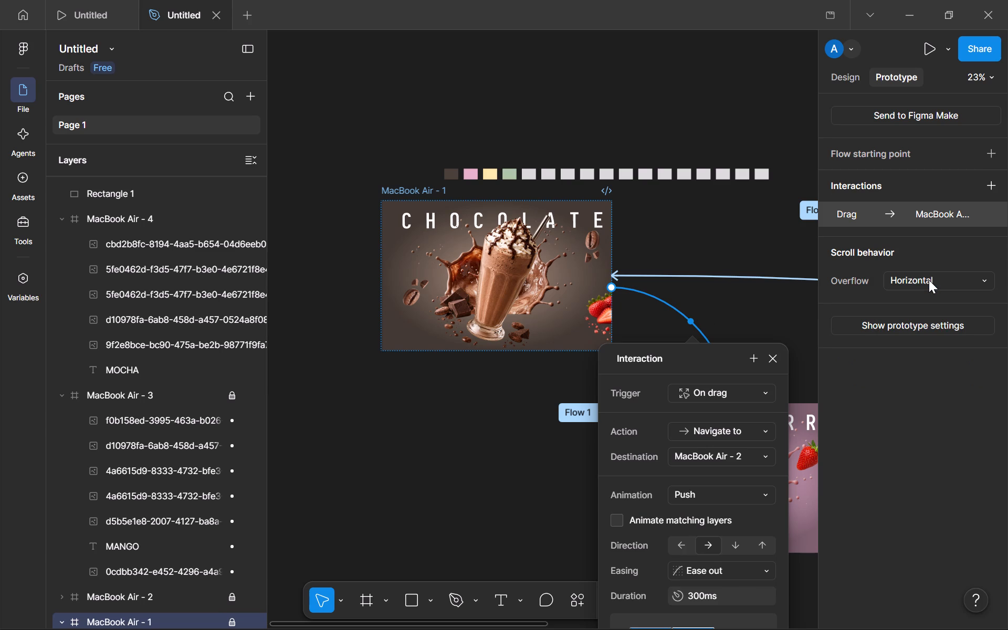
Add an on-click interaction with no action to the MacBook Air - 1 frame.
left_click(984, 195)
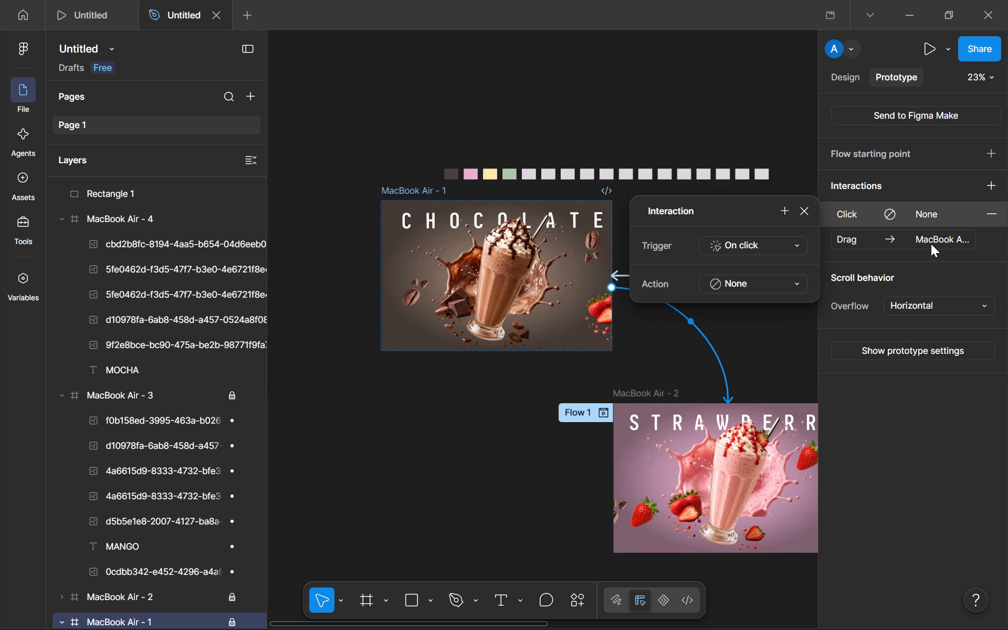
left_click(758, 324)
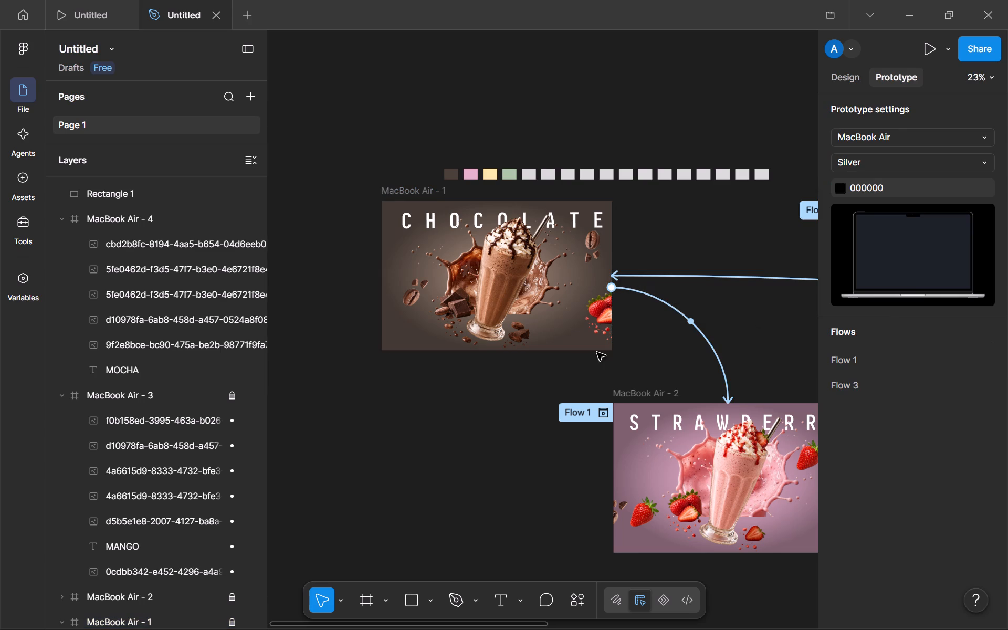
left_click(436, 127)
Present the prototype from Flow 1 and test sideways scrolling on the strawberry frame.
left_click(930, 46)
scroll(419, 276, "right", 5)
scroll(419, 276, "left", 6)
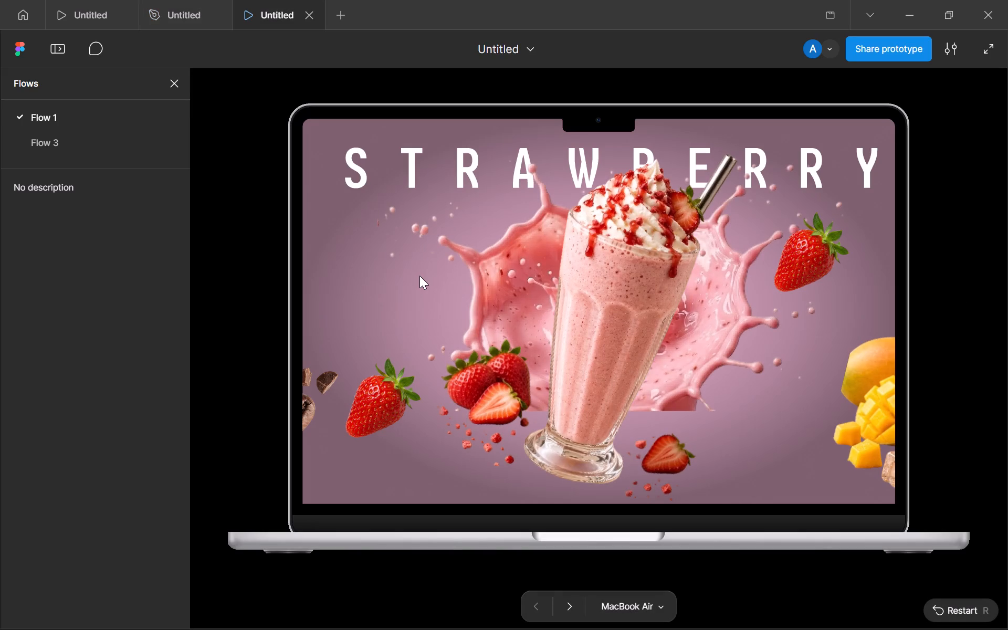
scroll(419, 276, "left", 1)
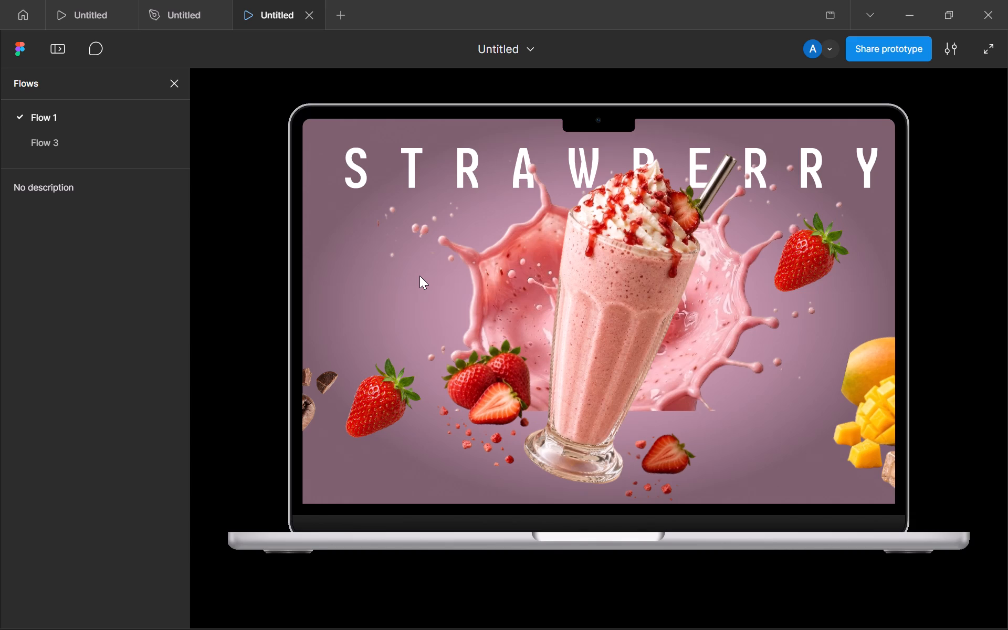
Step back and forth through the milkshake frames in the presented prototype to test the transitions.
key("Left")
key("Down")
key("Down")
key("Down")
key("Up")
key("Left")
key("Up")
key("Right")
key("Right")
key("Down")
key("Left")
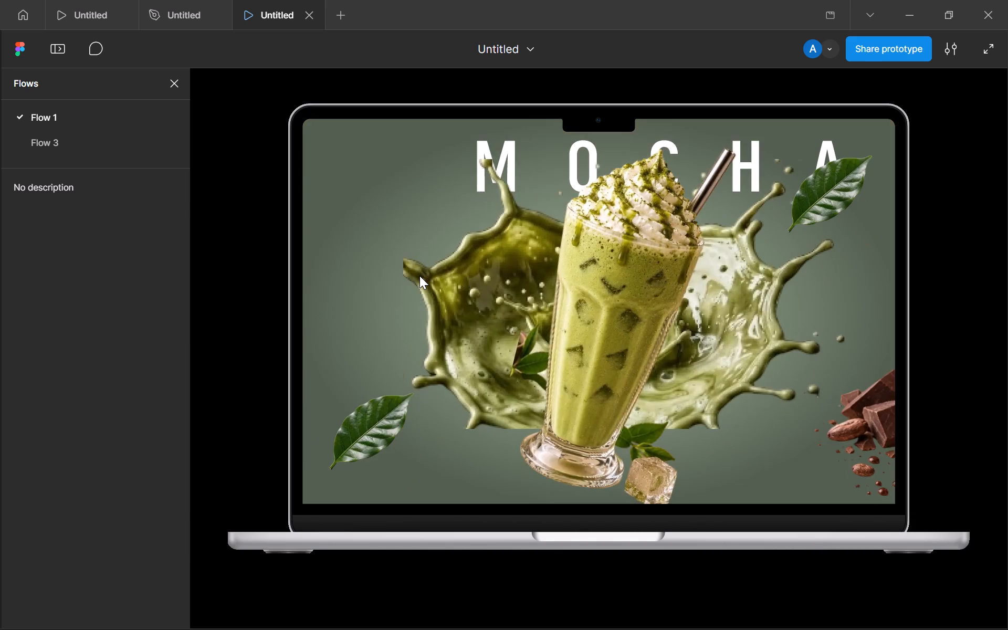
key("Left")
key("Left")
key("Right")
key("Right")
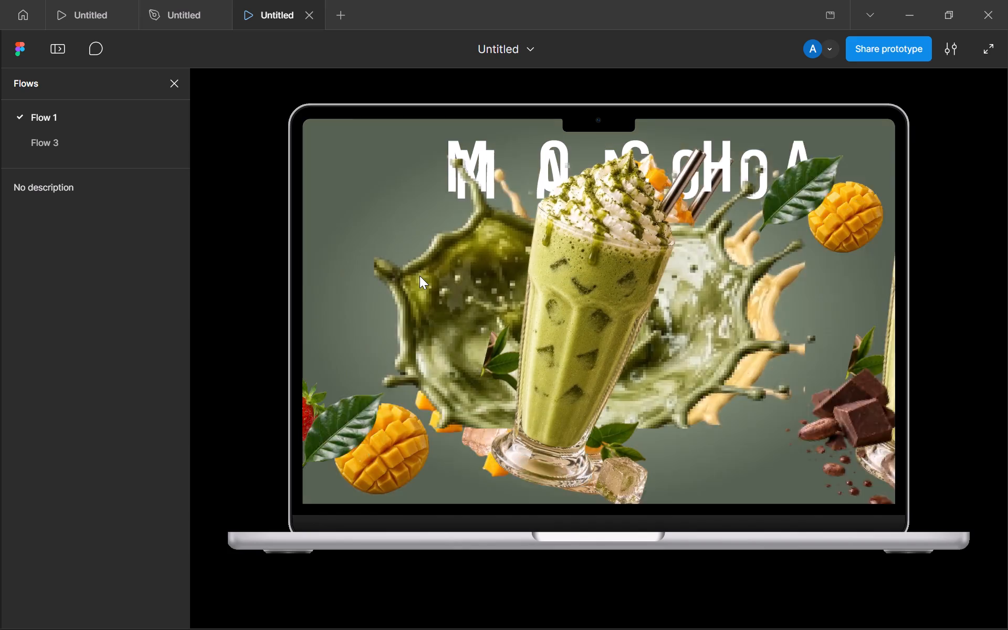
key("Right")
key("Right")
key("Left")
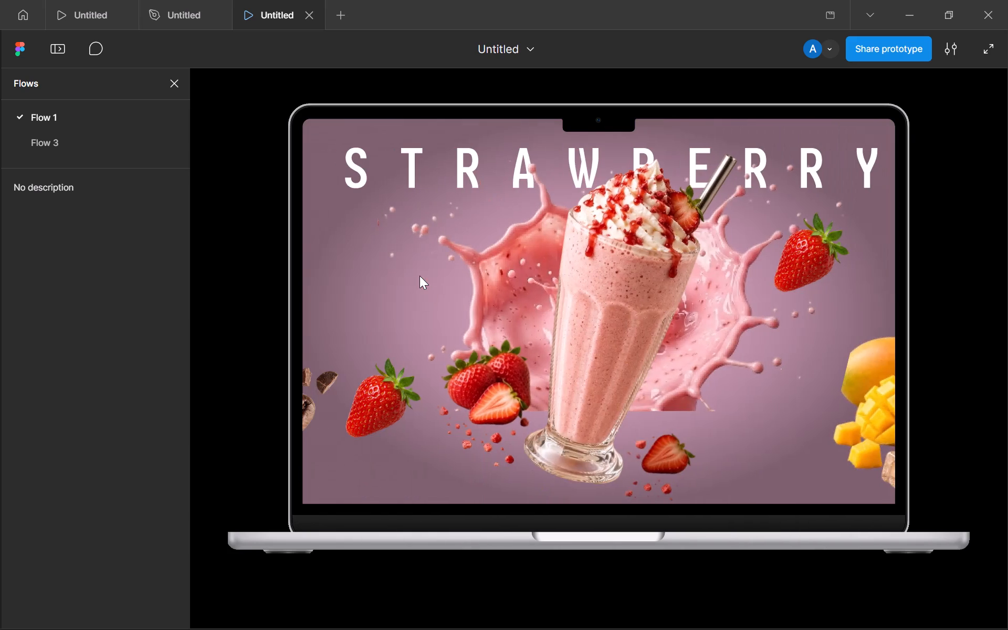
key("Right")
key("Right")
key("Right")
key("Left")
key("Right")
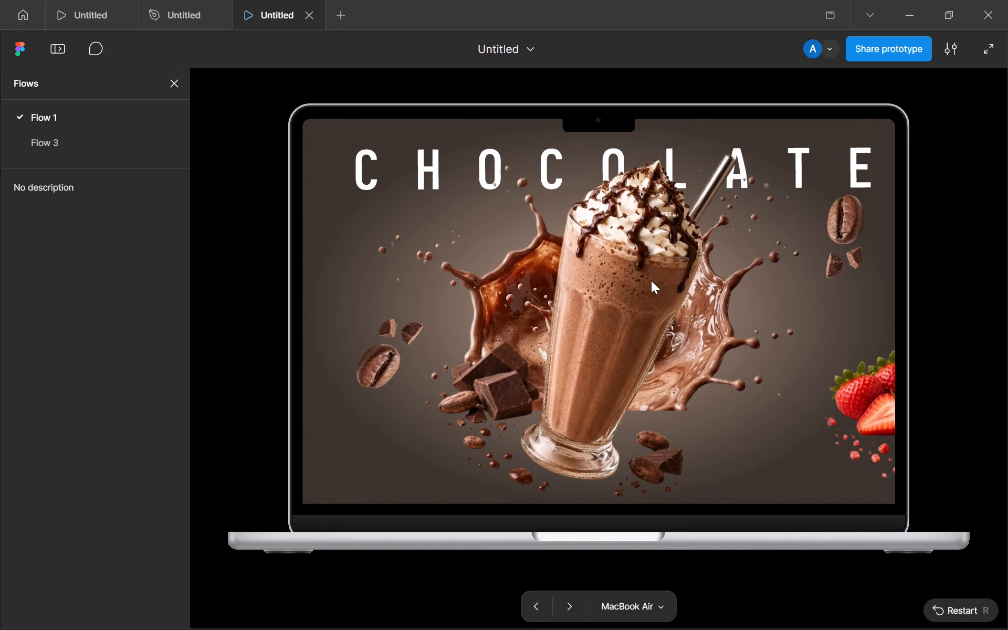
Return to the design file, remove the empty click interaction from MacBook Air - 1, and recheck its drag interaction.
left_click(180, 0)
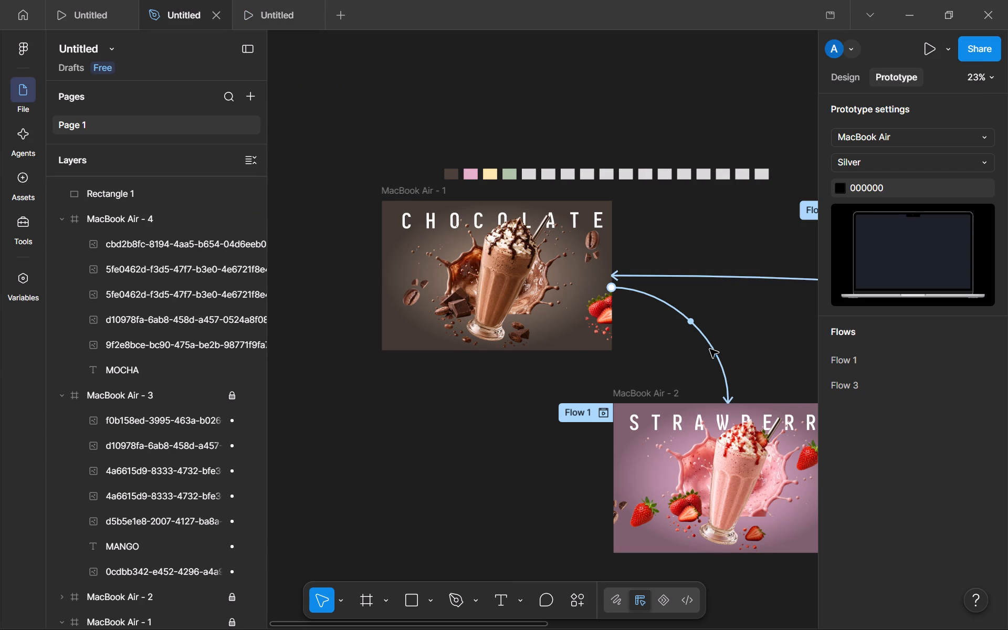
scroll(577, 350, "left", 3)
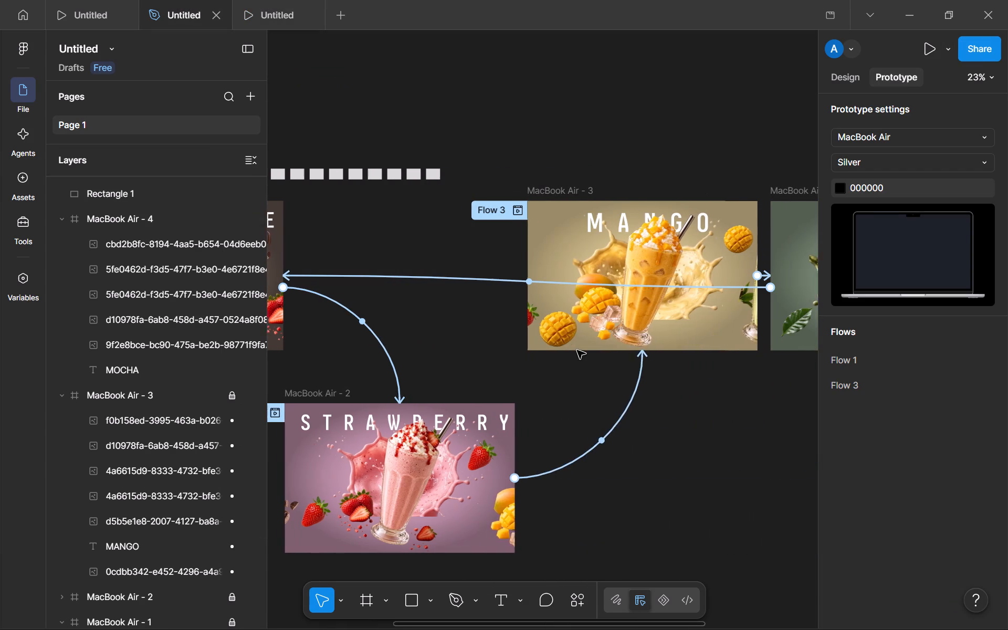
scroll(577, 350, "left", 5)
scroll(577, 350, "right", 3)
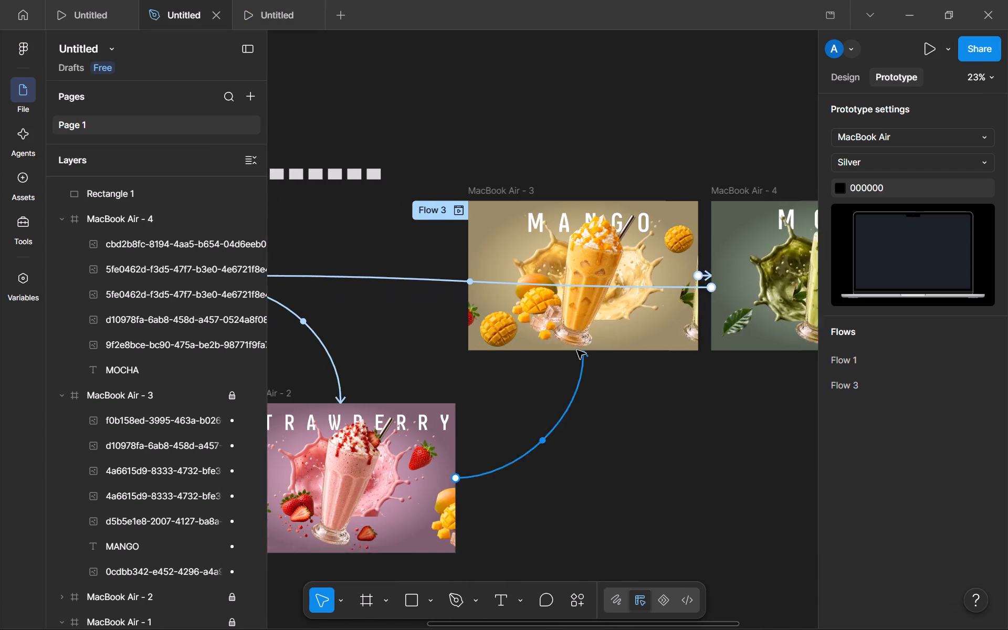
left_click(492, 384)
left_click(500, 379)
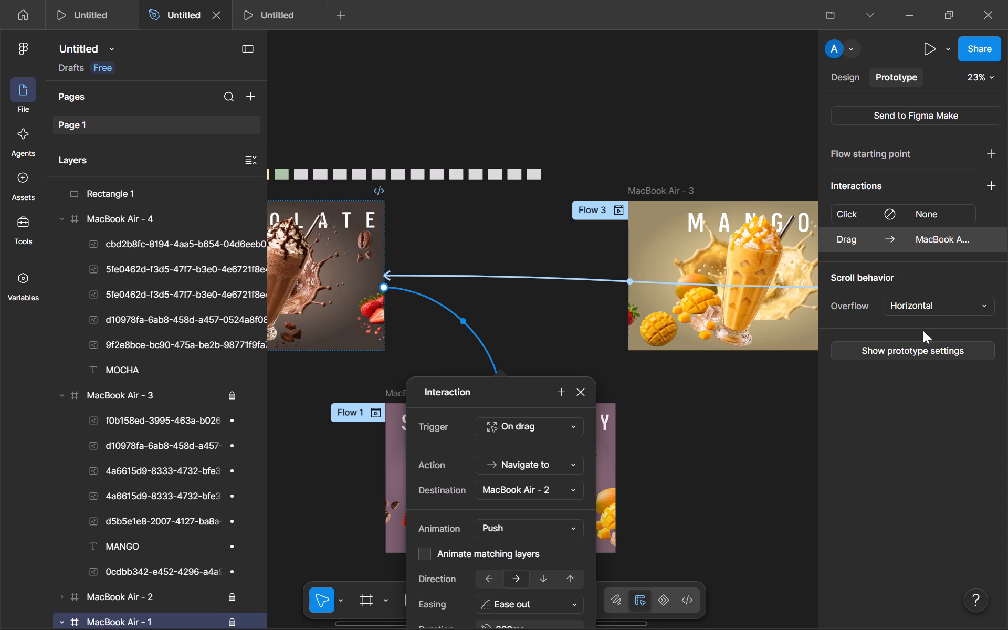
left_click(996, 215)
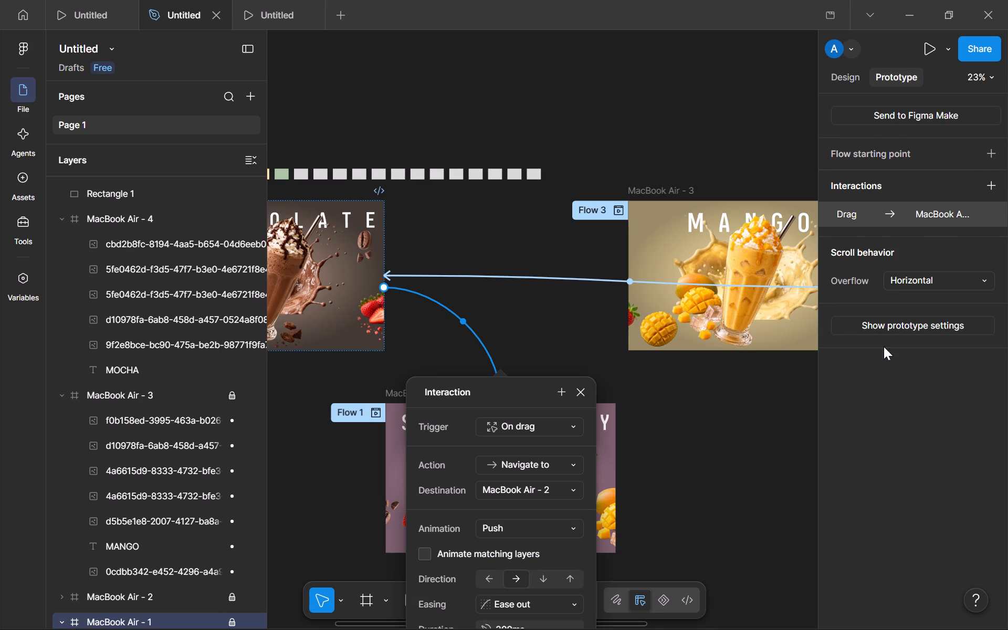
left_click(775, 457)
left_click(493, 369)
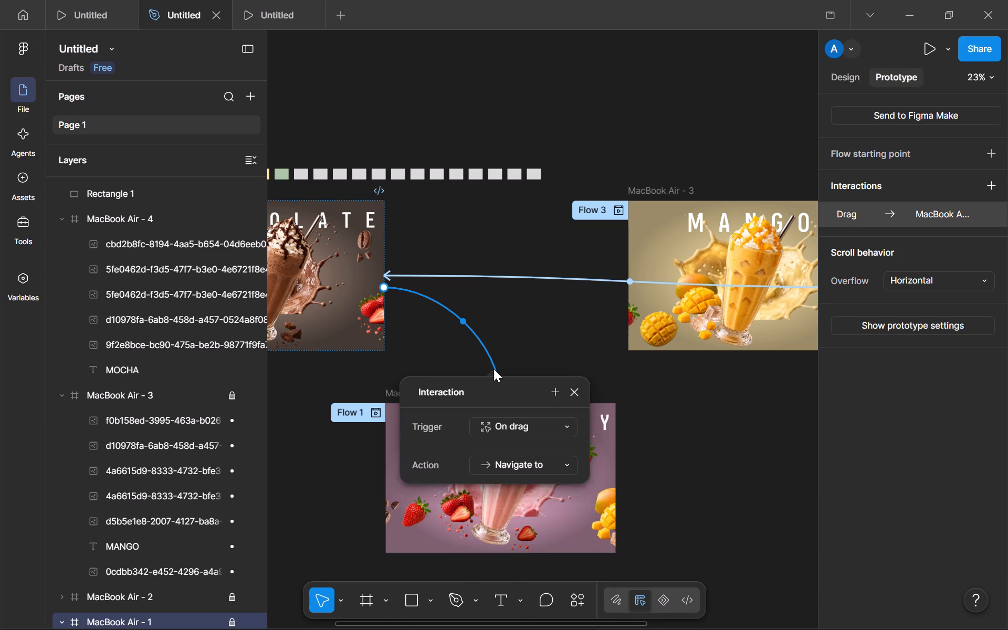
Present the prototype again, test sideways scrolling, and step forward repeatedly through the milkshake frames to check the transitions.
left_click(935, 61)
left_click(931, 48)
scroll(830, 238, "left", 7)
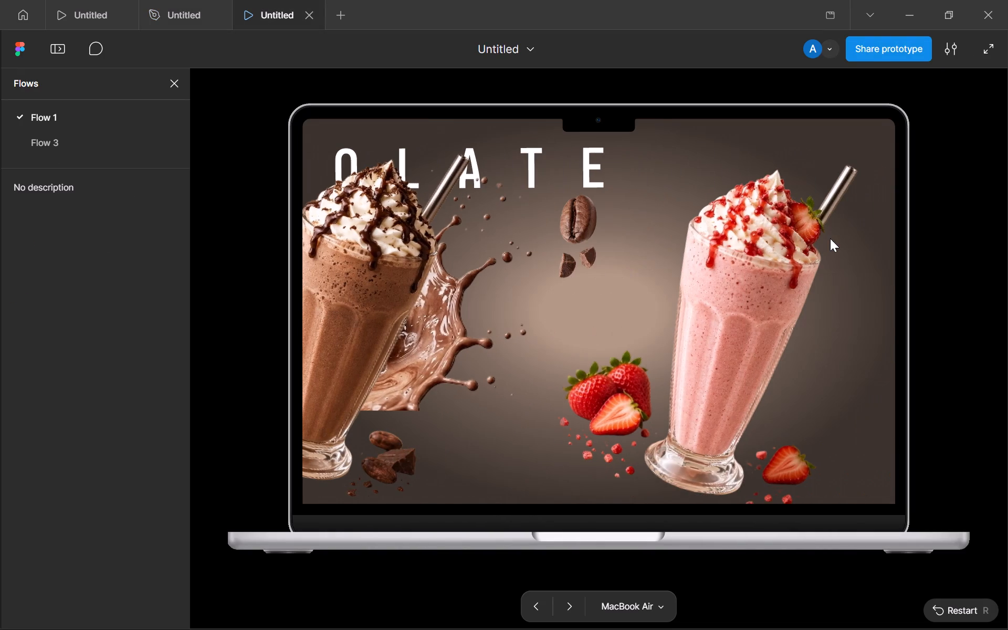
scroll(830, 238, "left", 8)
scroll(830, 238, "right", 6)
key("Right")
key("Right")
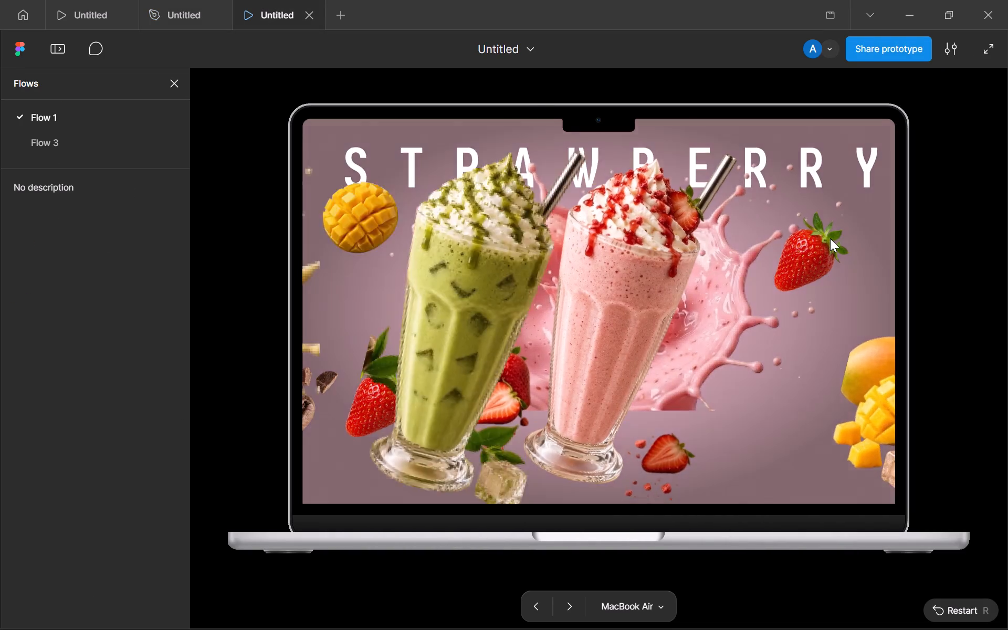
key("Right")
key("Right")
key("Right")
key("Right")
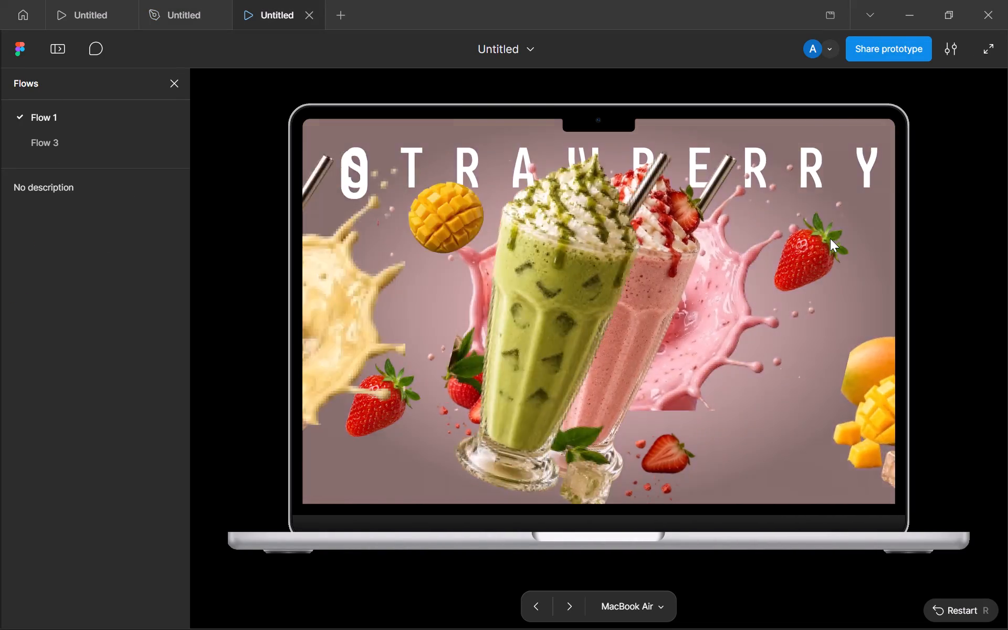
key("Right")
key("Right")
key("Right")
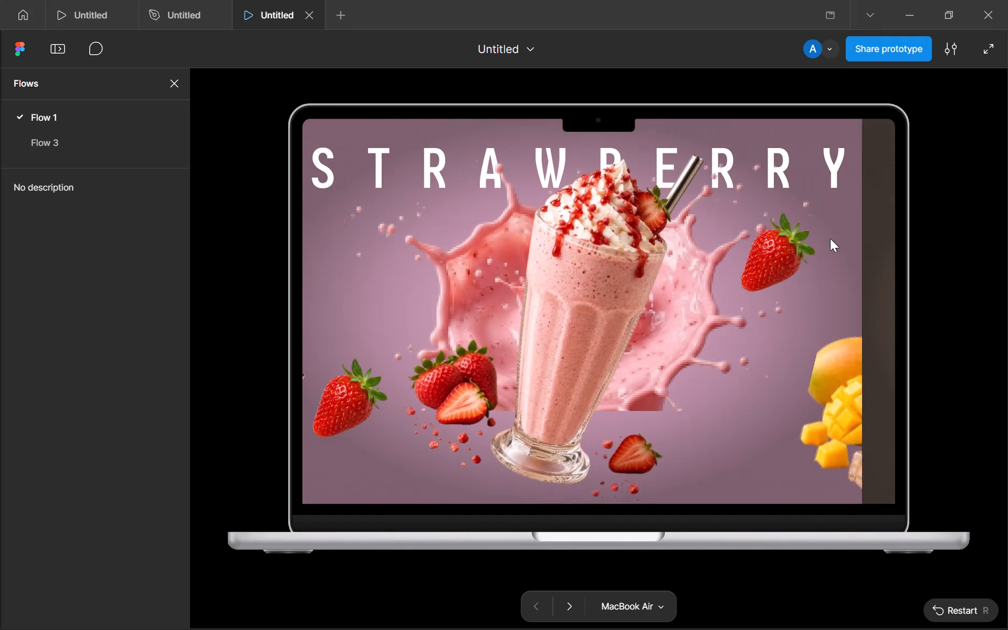
key("Right")
key("Right")
key("Right")
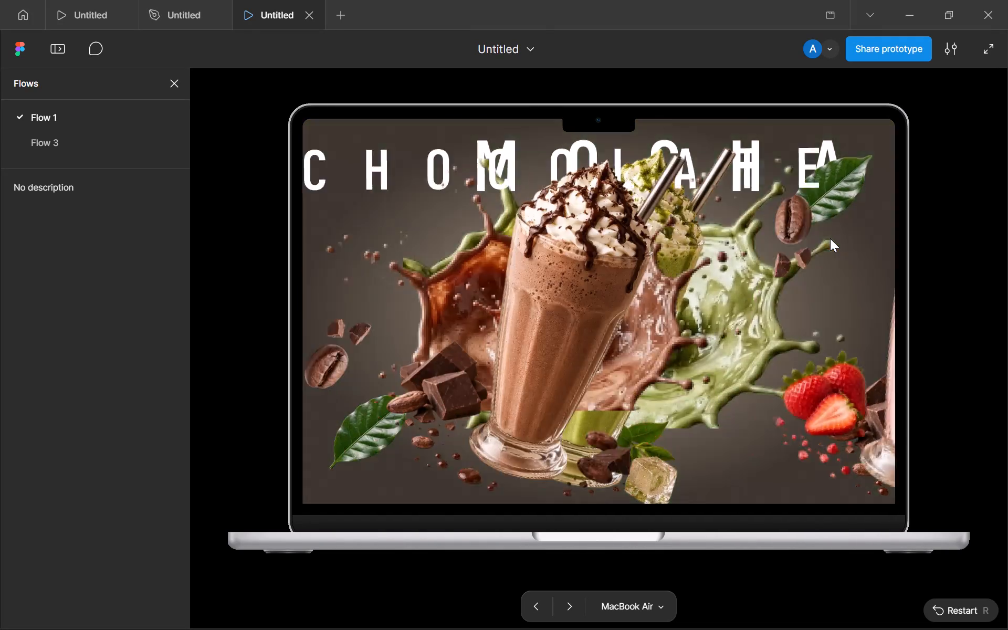
key("Right")
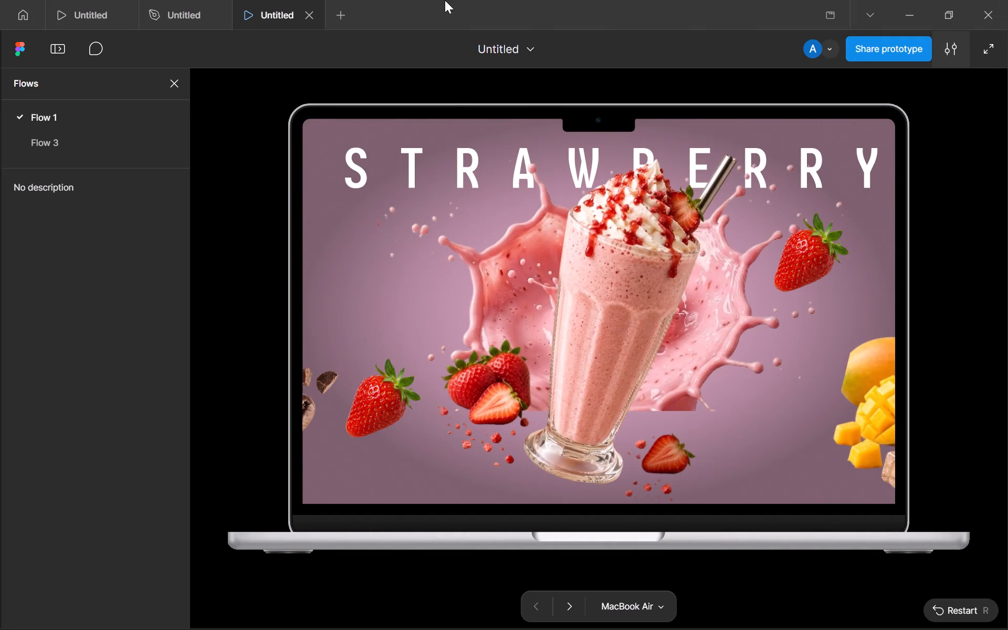
Close the presentation and delete the connections from MacBook Air - 1 to MacBook Air - 2 and from MacBook Air - 4 to MacBook Air - 1.
left_click(299, 15)
left_click(303, 16)
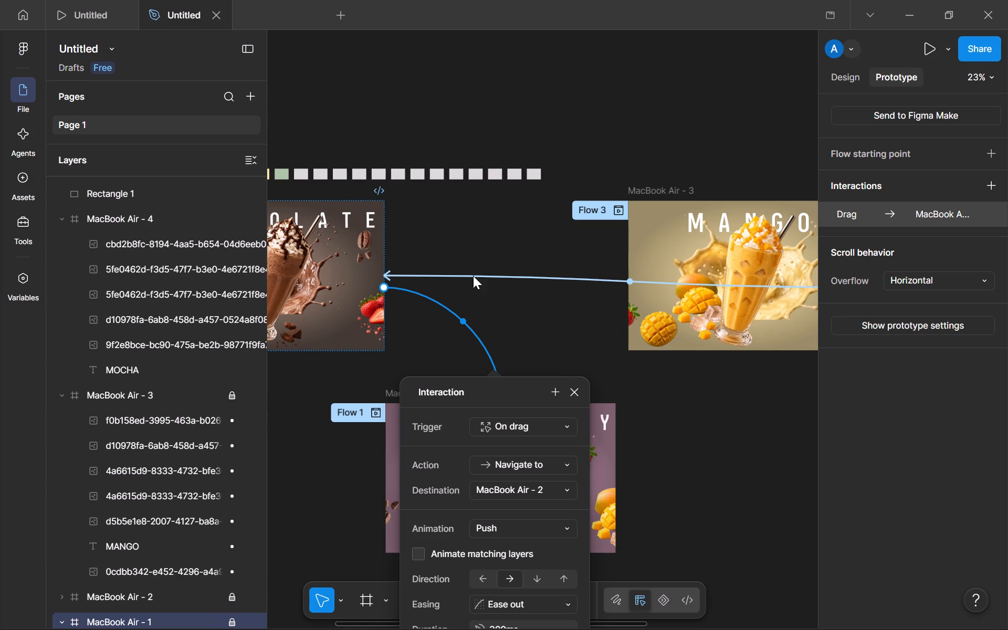
left_click(472, 332)
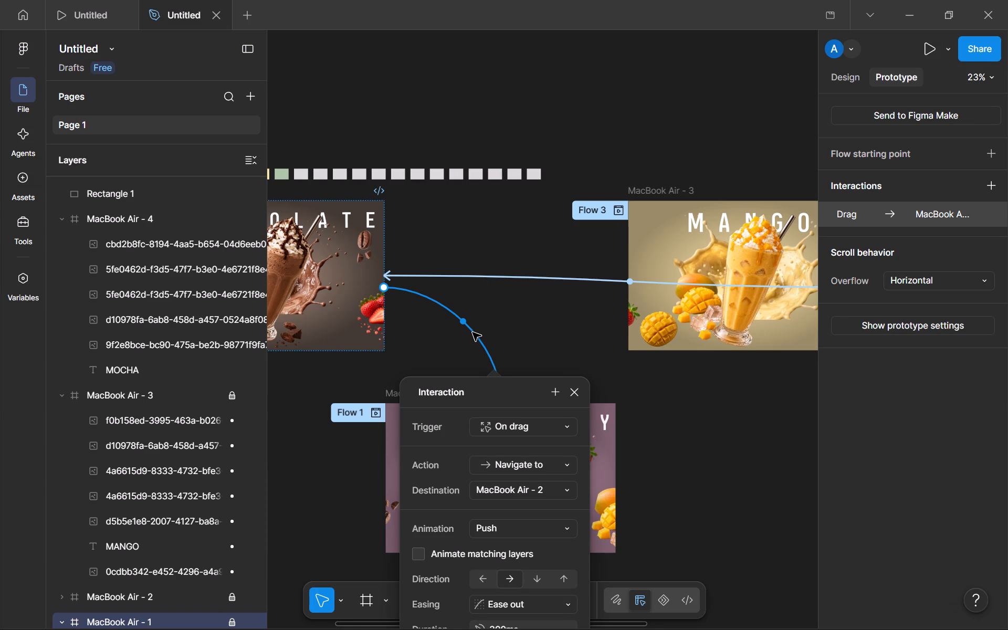
triple_click(472, 332)
key("ctrl+x")
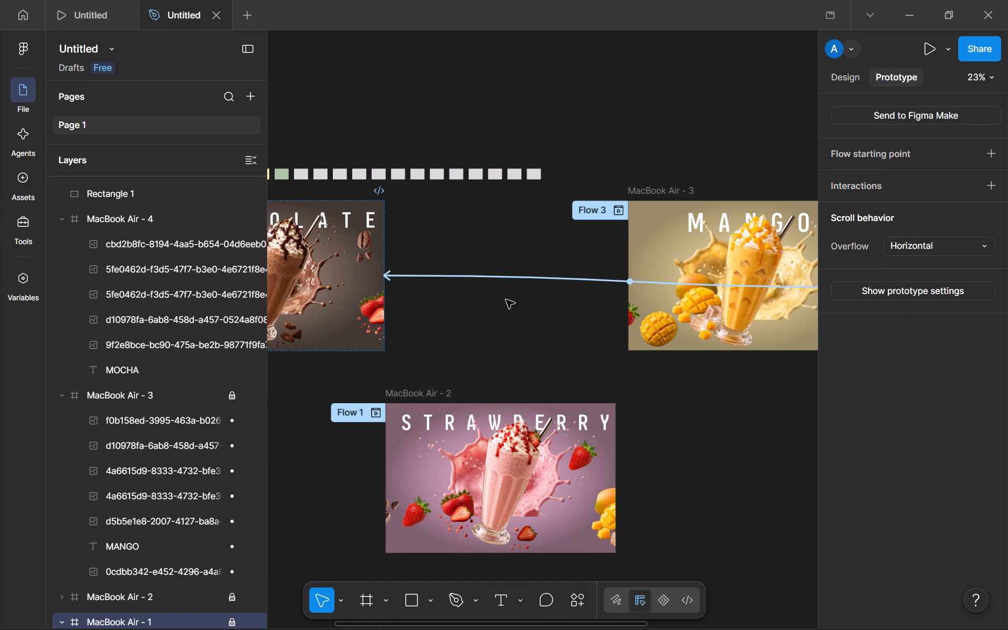
left_click(528, 275)
key("ctrl+x")
Move the MacBook Air - 4 mocha frame down and away from the mango frame, exposing their connection, and delete that connection.
scroll(608, 300, "left", 4)
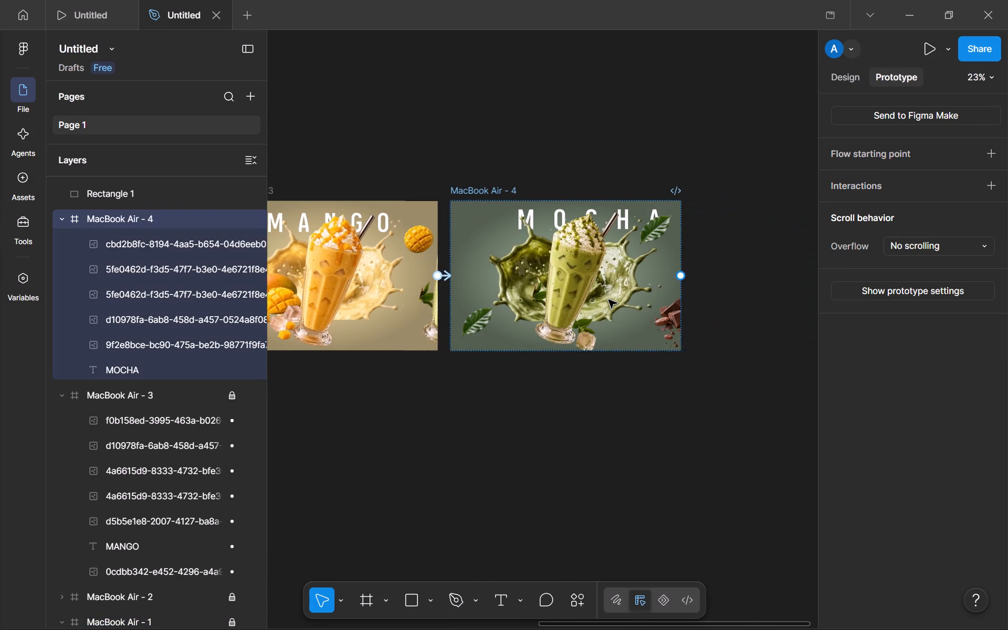
scroll(608, 300, "right", 1)
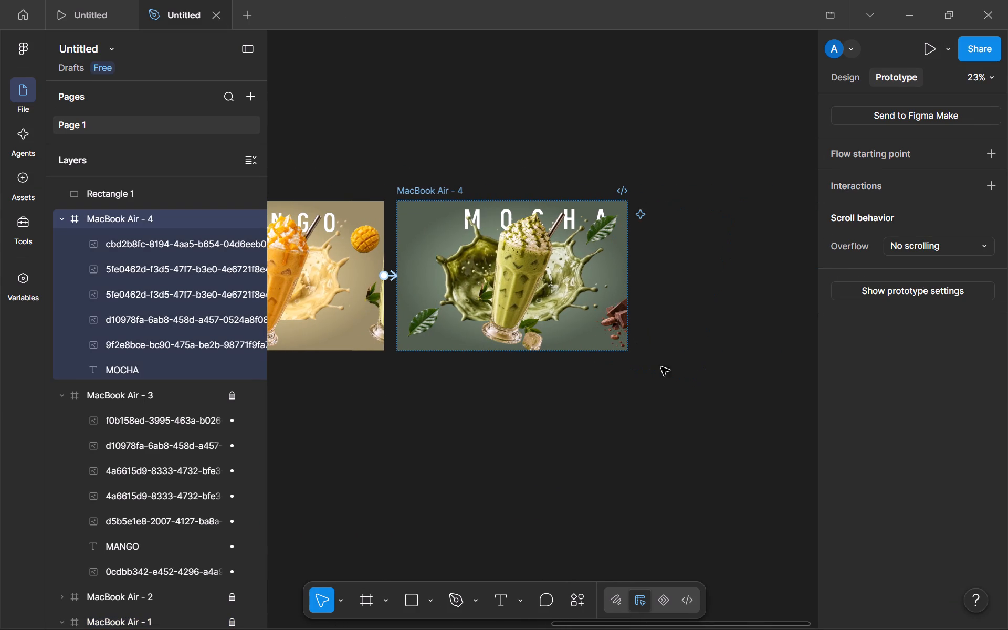
left_click(152, 222)
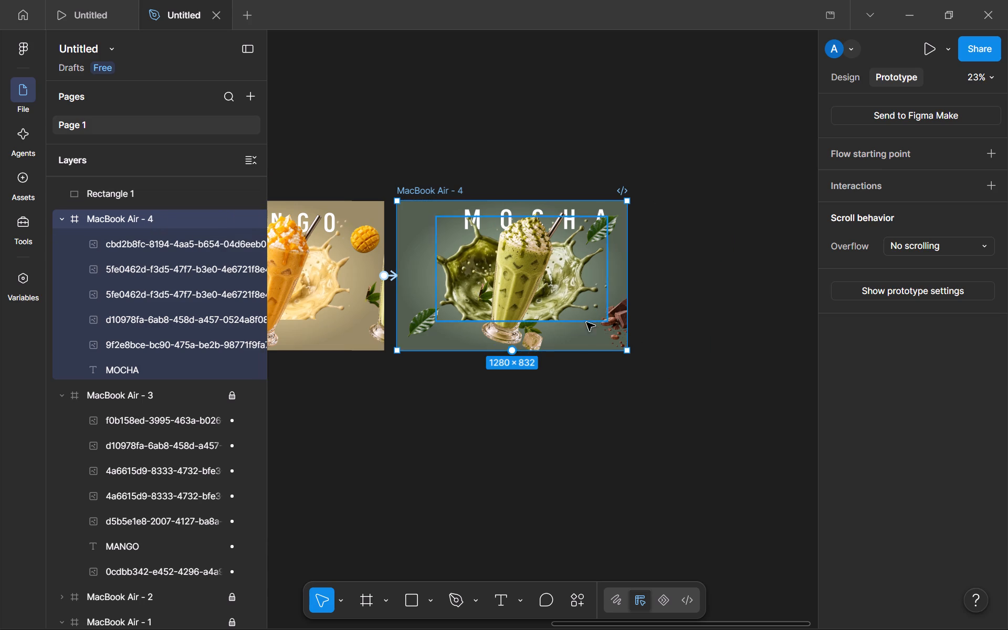
left_click_drag(644, 311, 590, 379)
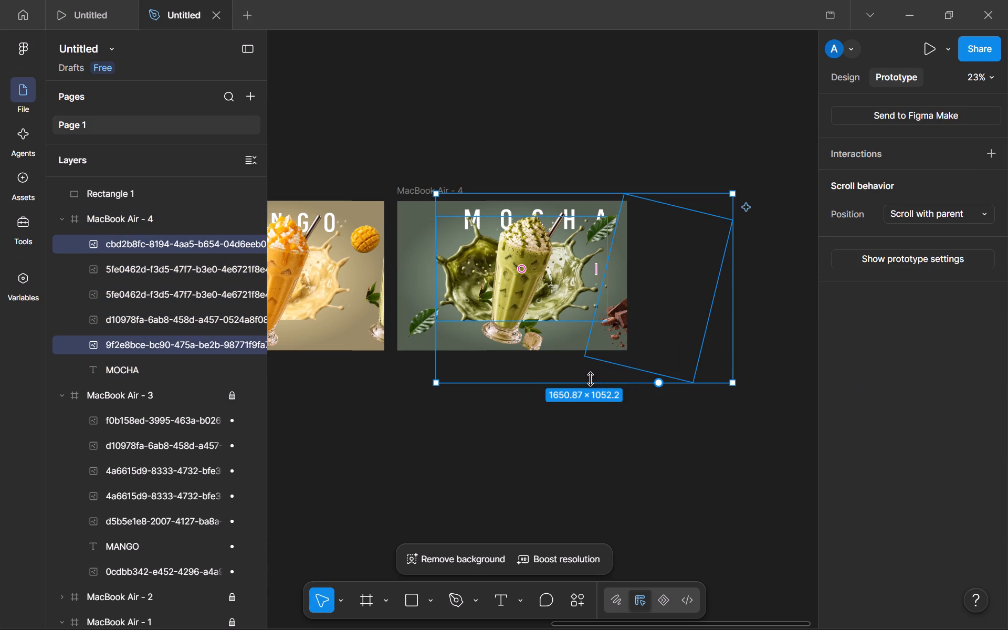
left_click(648, 438)
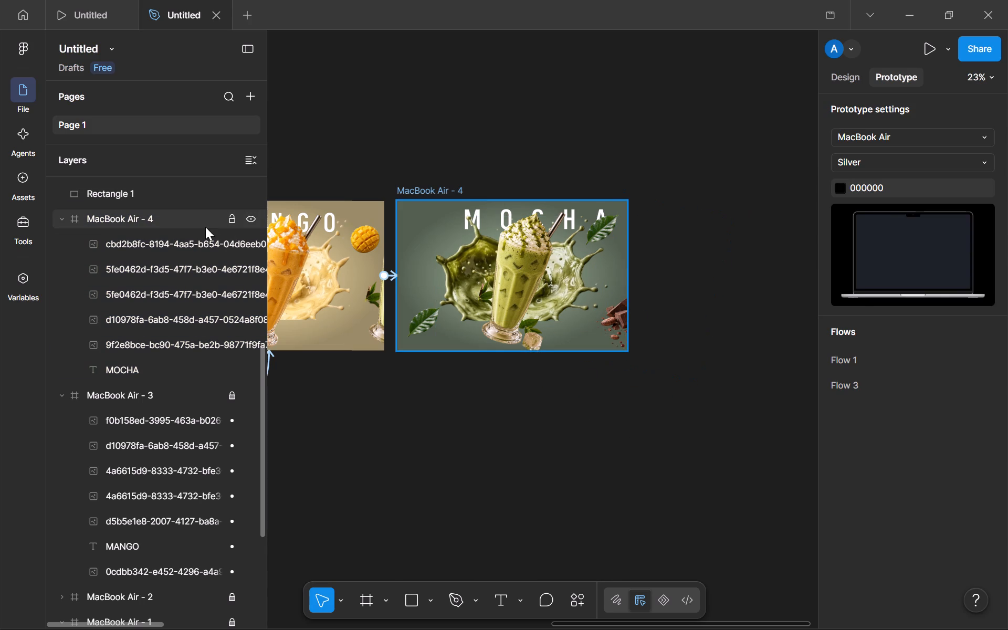
left_click(205, 227)
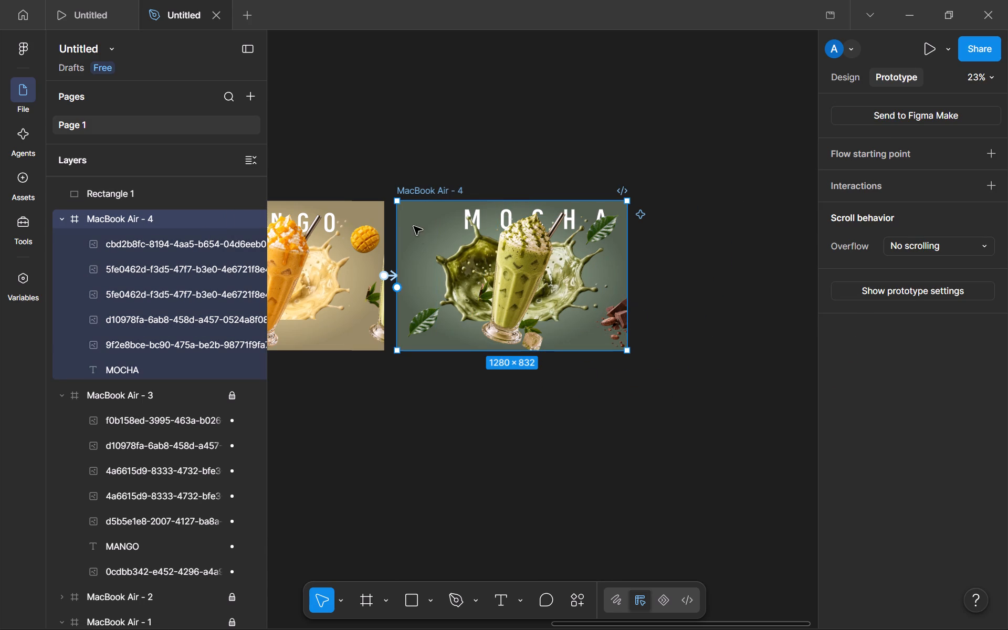
left_click_drag(414, 226, 552, 331)
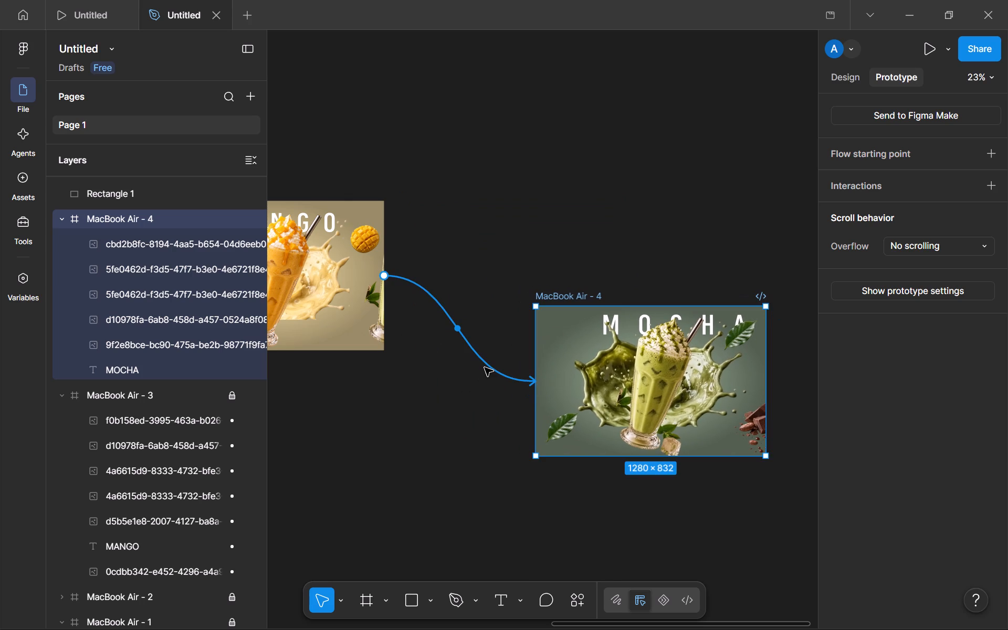
left_click(485, 367)
key("ctrl+x")
Delete the connection from the strawberry frame MacBook Air - 2 to the mango frame MacBook Air - 3.
scroll(485, 367, "right", 4)
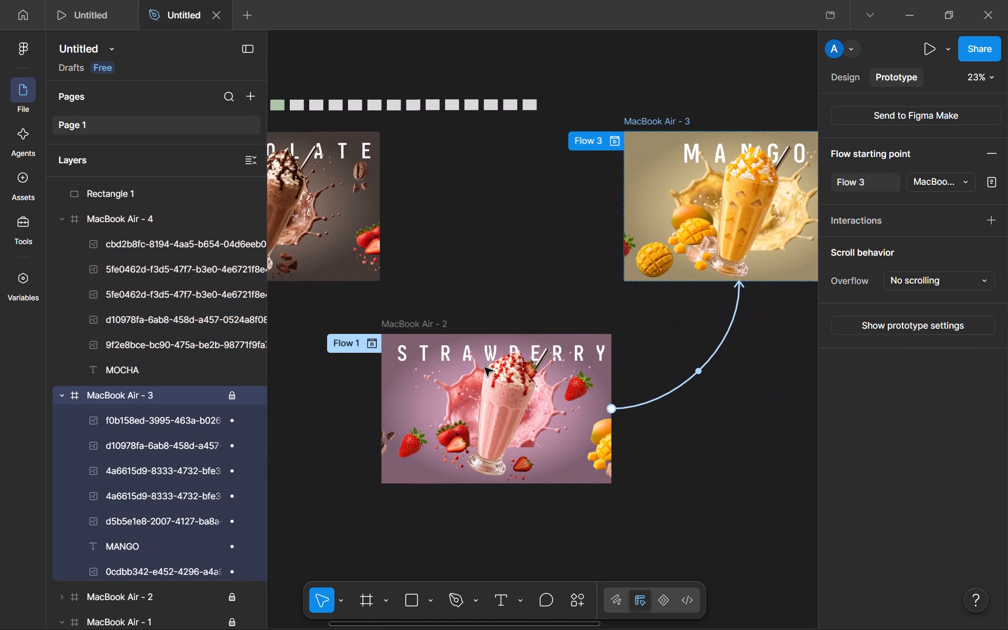
left_click(680, 391)
key("ctrl+x")
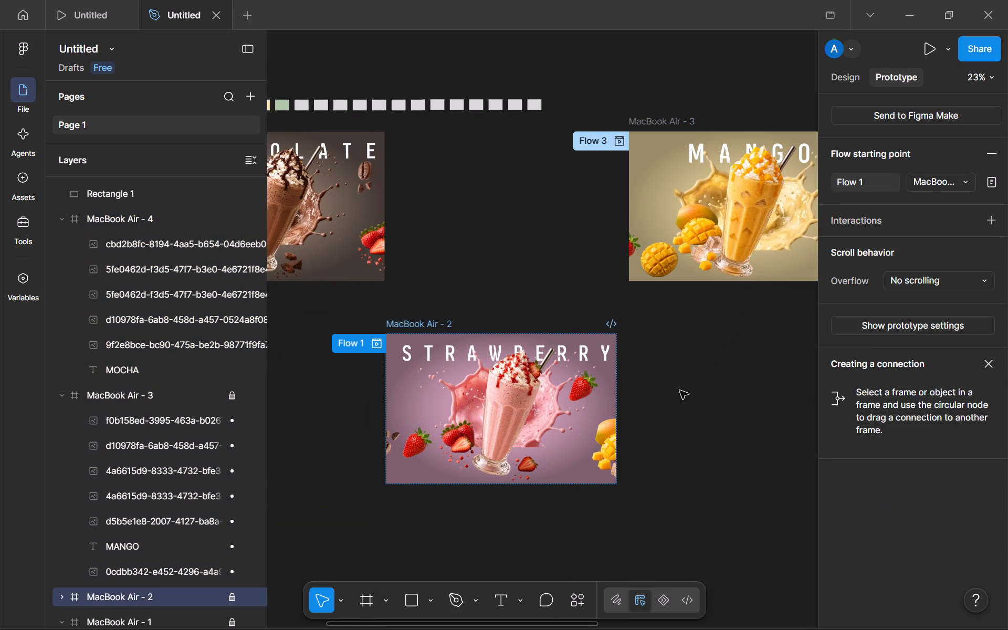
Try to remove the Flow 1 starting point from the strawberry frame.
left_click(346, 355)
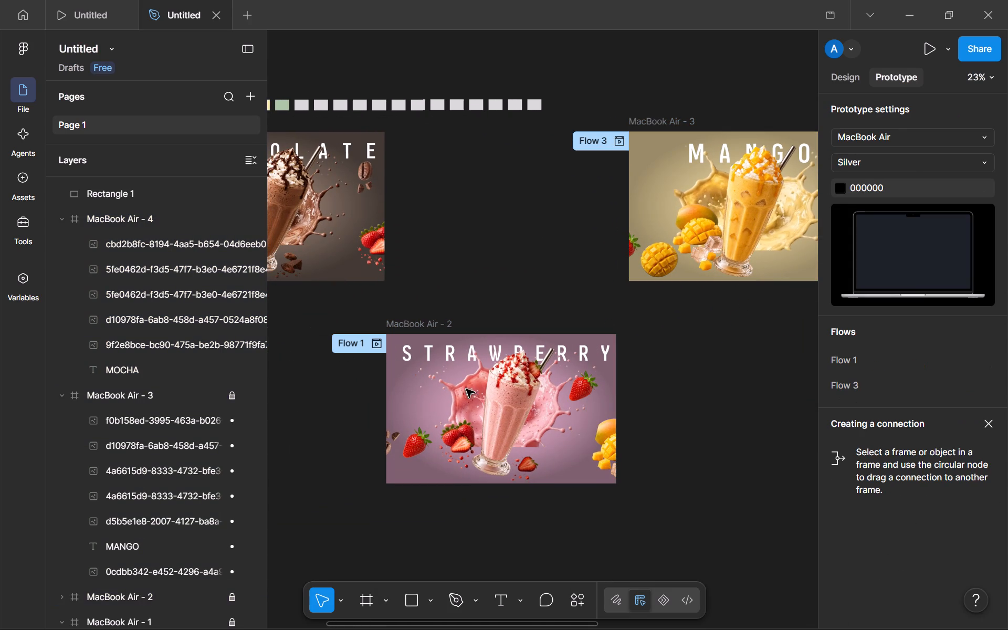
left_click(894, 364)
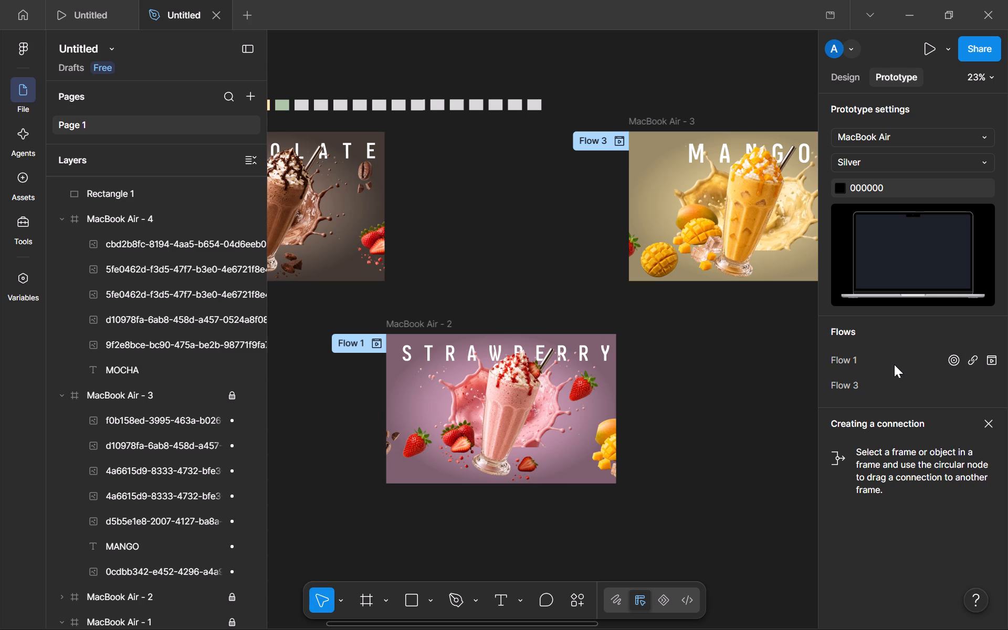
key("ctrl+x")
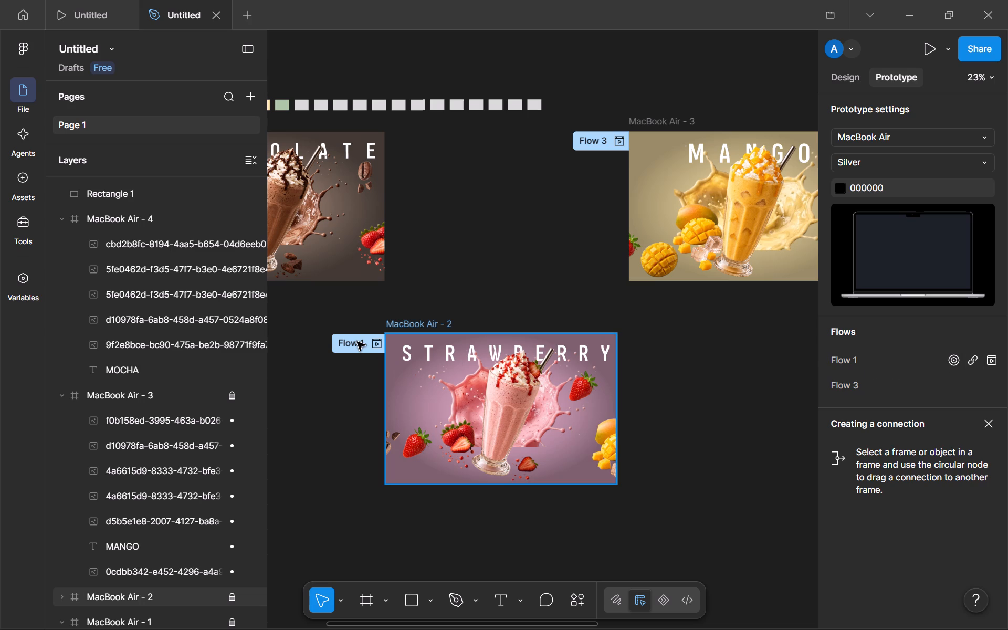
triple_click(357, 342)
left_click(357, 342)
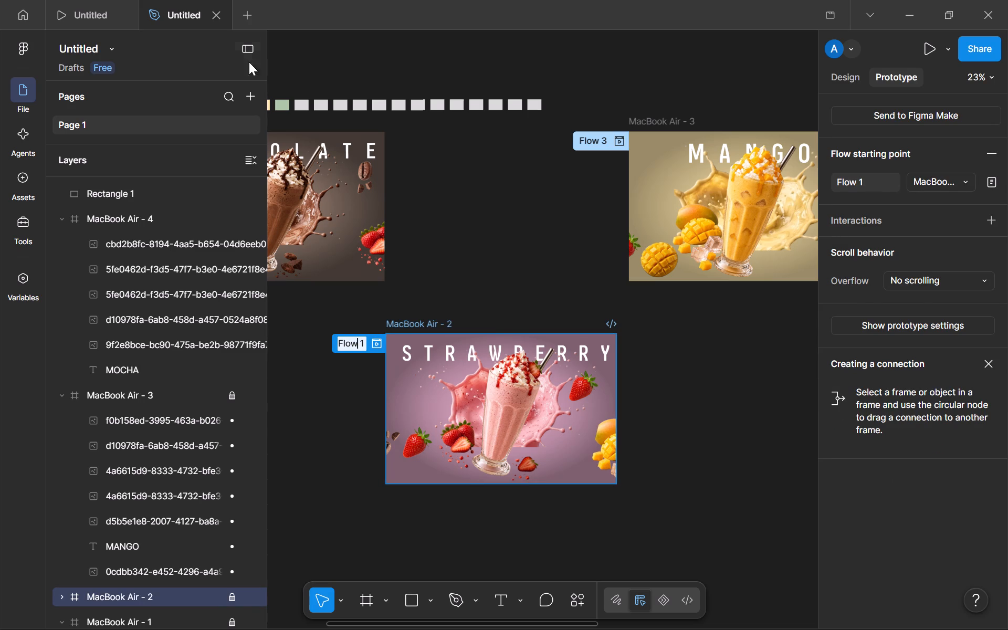
Present the prototype from Flow 1, test sideways scrolling and stepping in all four directions on the strawberry frame, and close the presentation.
left_click(929, 50)
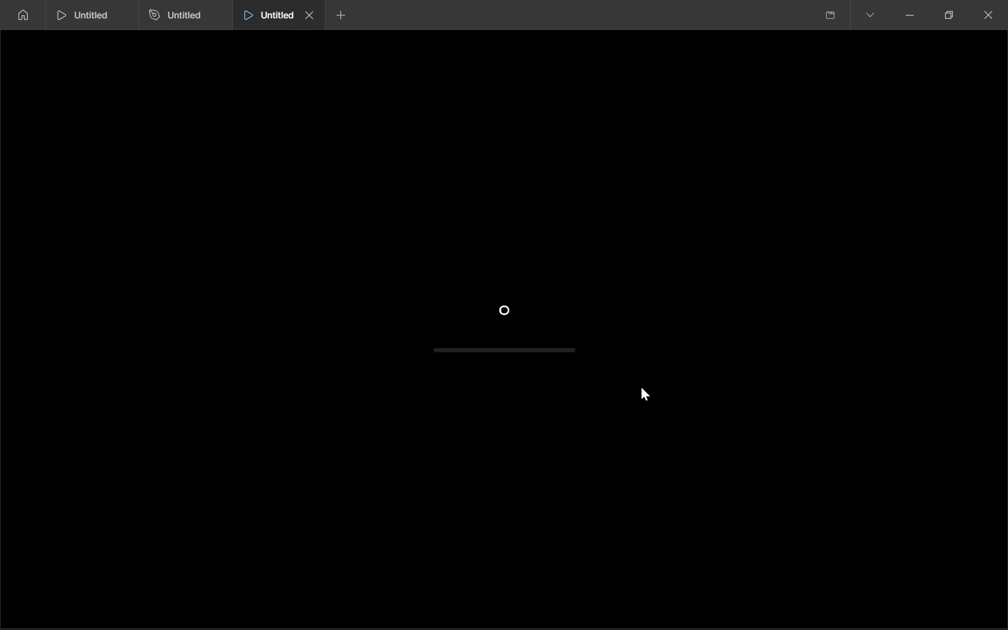
scroll(641, 387, "left", 5)
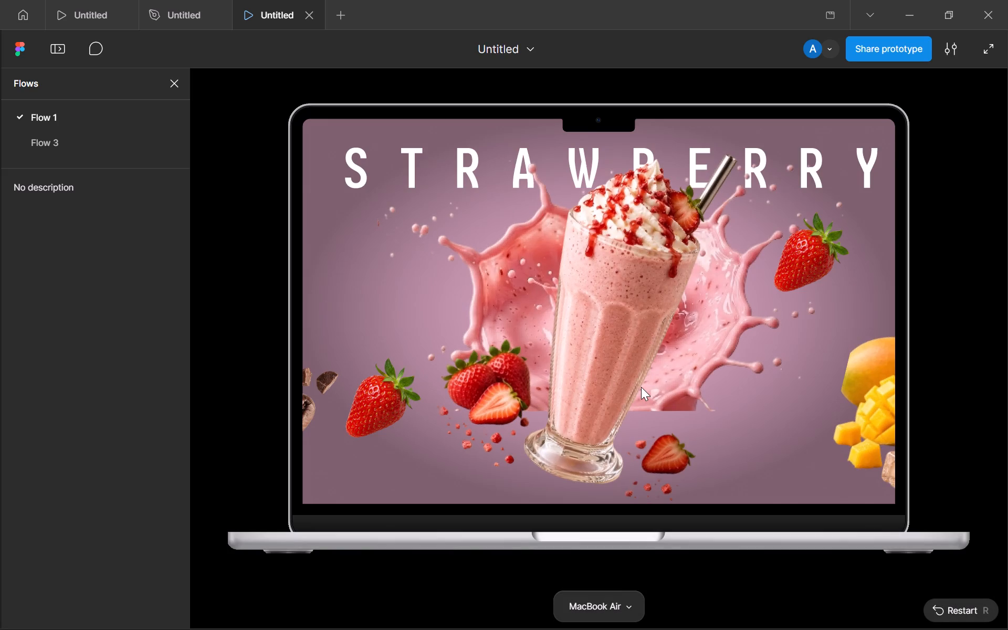
key("Right")
key("Left")
key("Left")
scroll(641, 387, "left", 2)
key("Right")
key("Right")
key("Down")
key("Up")
key("Up")
key("Up")
key("Down")
key("Down")
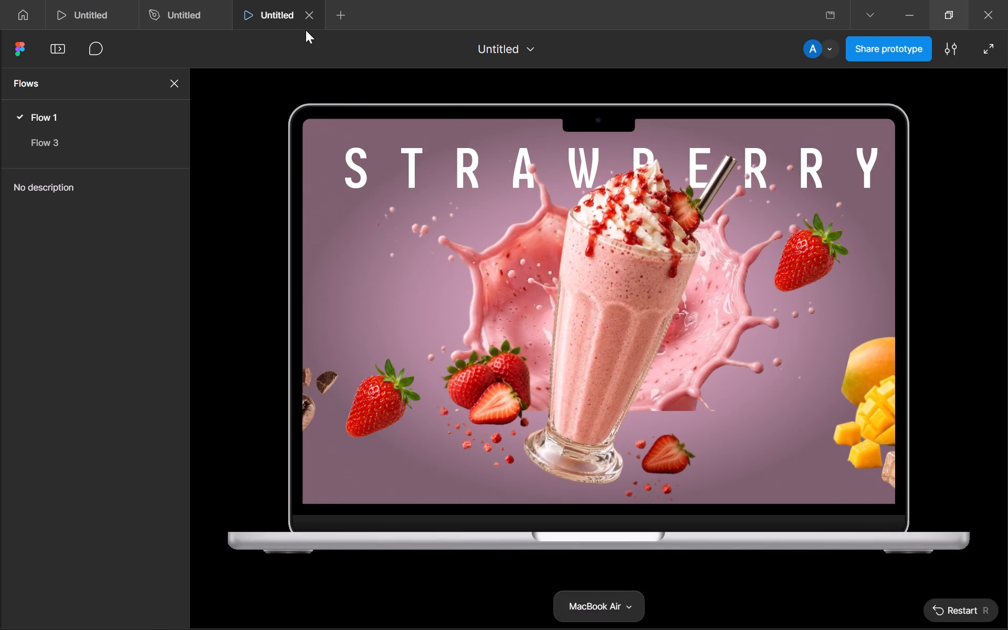
left_click(304, 23)
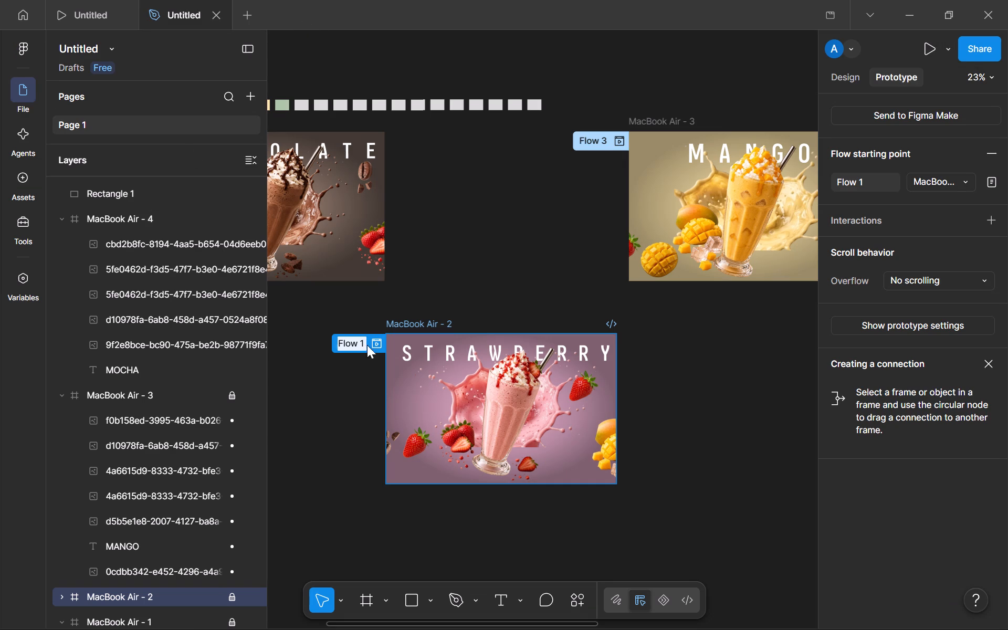
Mark the strawberry frame MacBook Air - 2 as ready for dev.
left_click(372, 339)
left_click(607, 328)
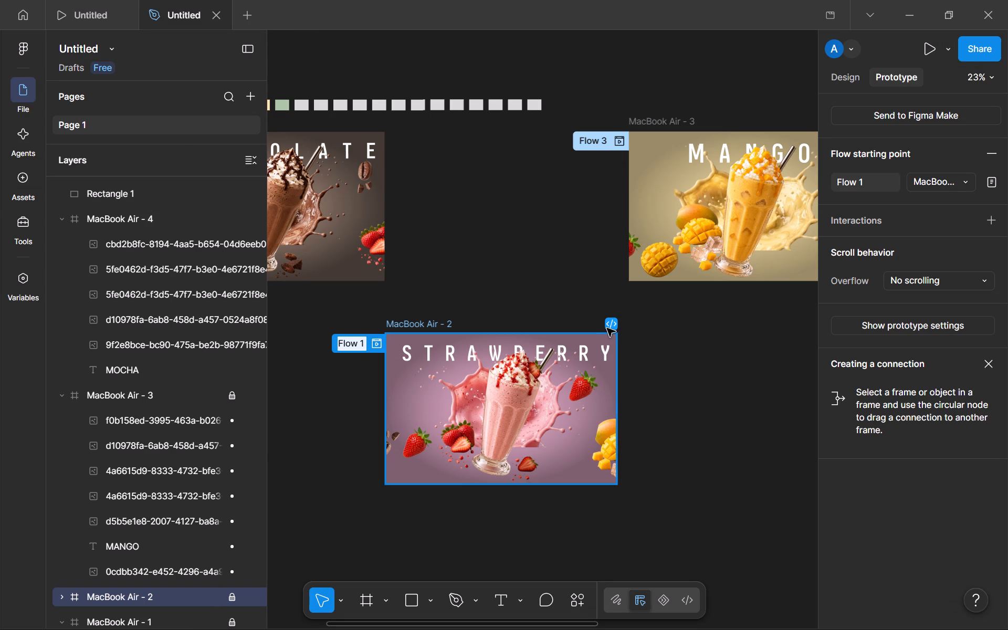
left_click(755, 499)
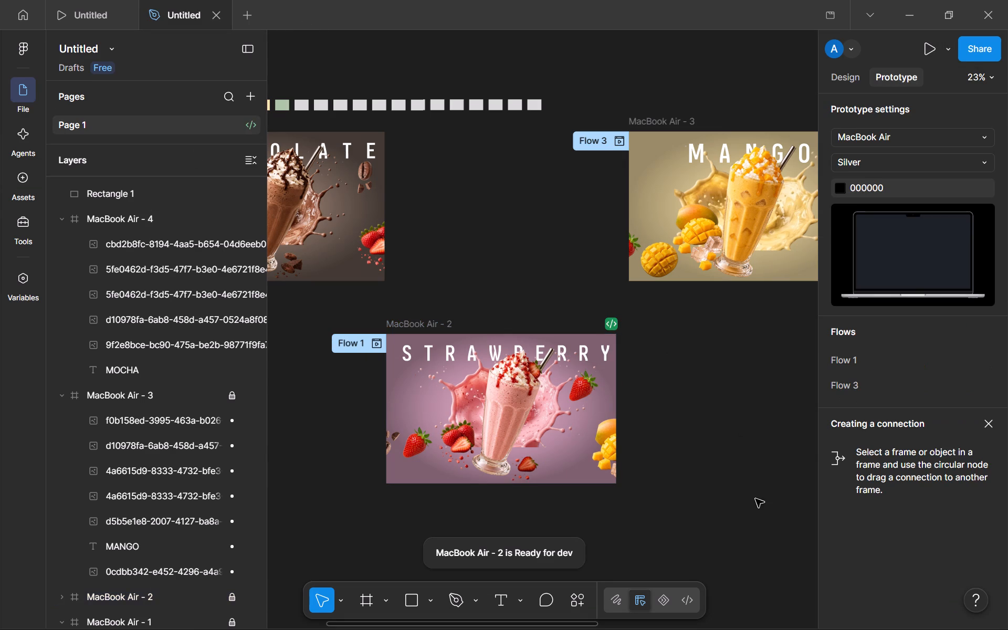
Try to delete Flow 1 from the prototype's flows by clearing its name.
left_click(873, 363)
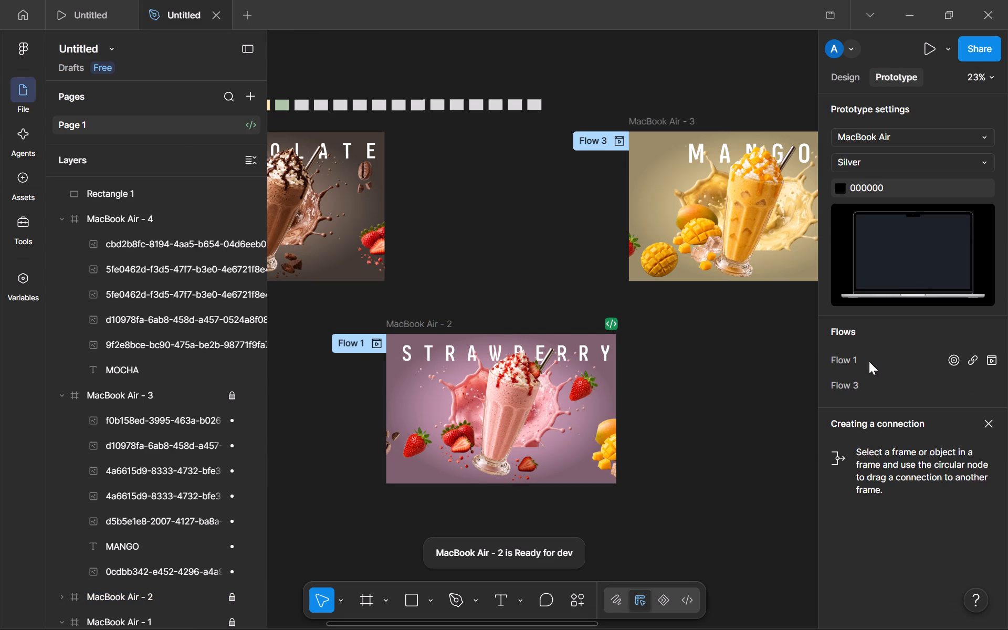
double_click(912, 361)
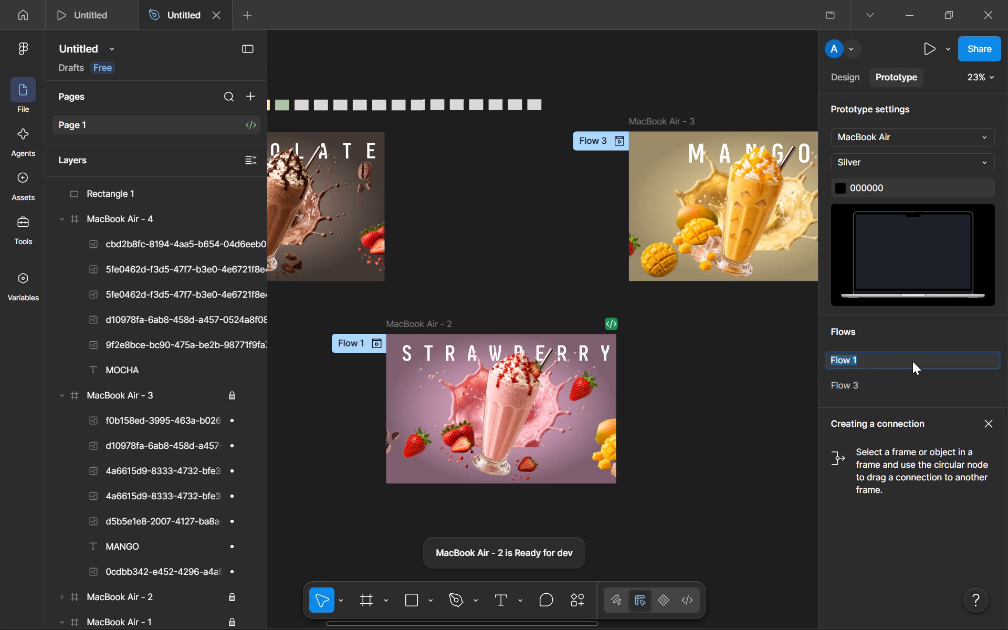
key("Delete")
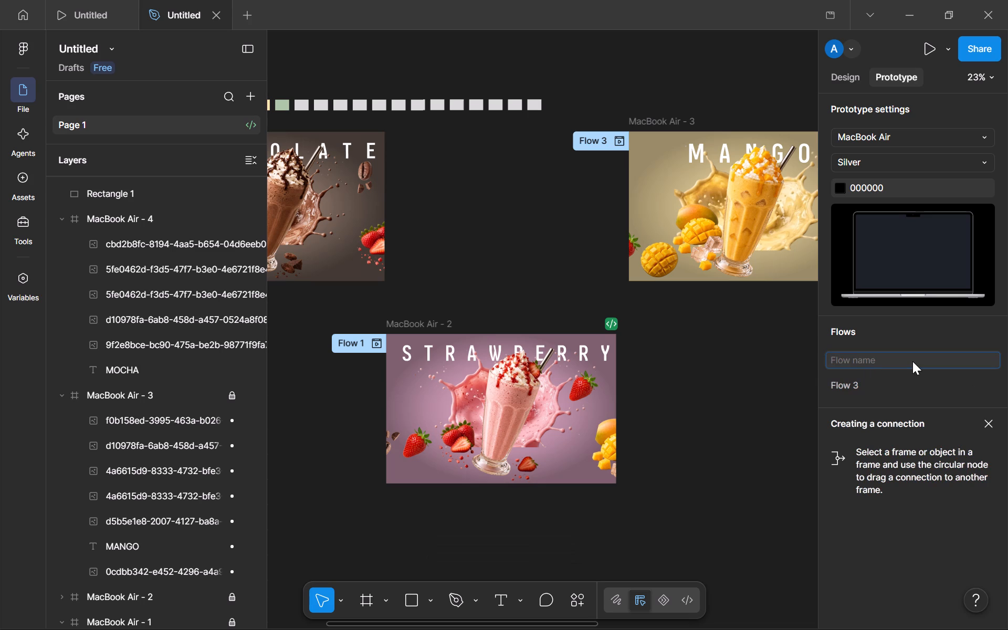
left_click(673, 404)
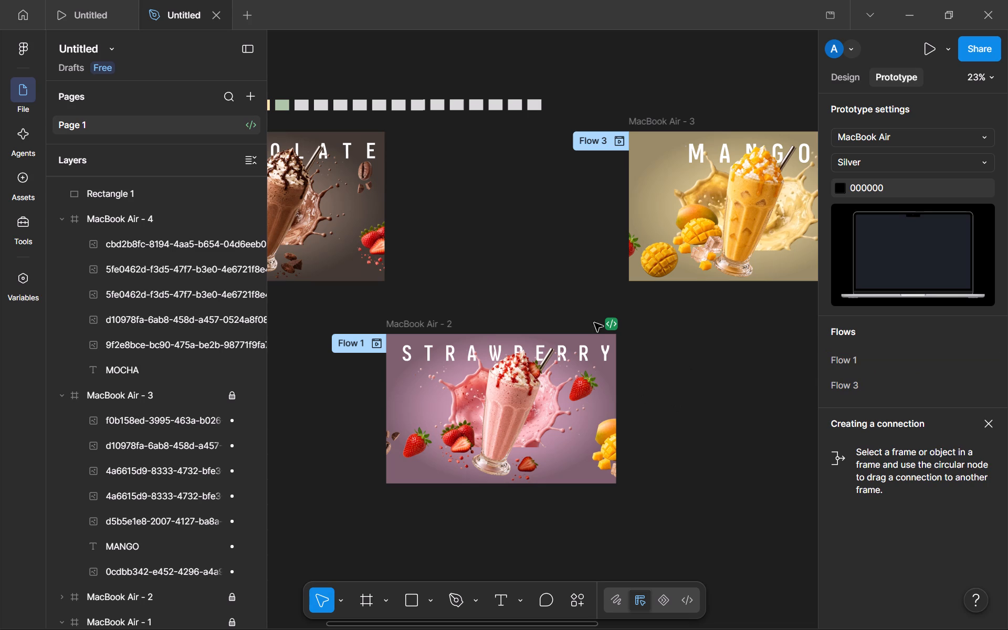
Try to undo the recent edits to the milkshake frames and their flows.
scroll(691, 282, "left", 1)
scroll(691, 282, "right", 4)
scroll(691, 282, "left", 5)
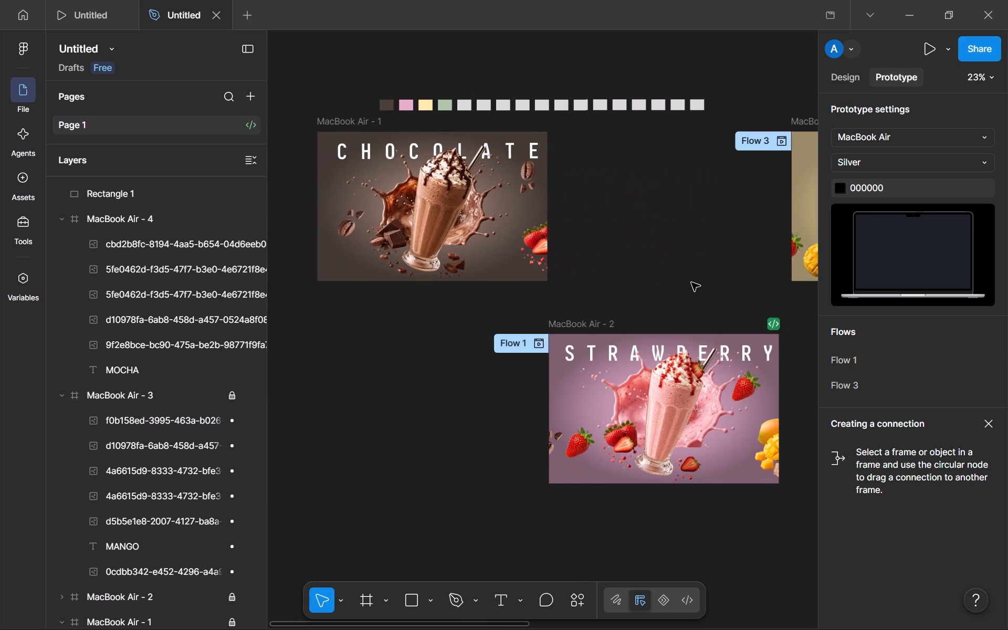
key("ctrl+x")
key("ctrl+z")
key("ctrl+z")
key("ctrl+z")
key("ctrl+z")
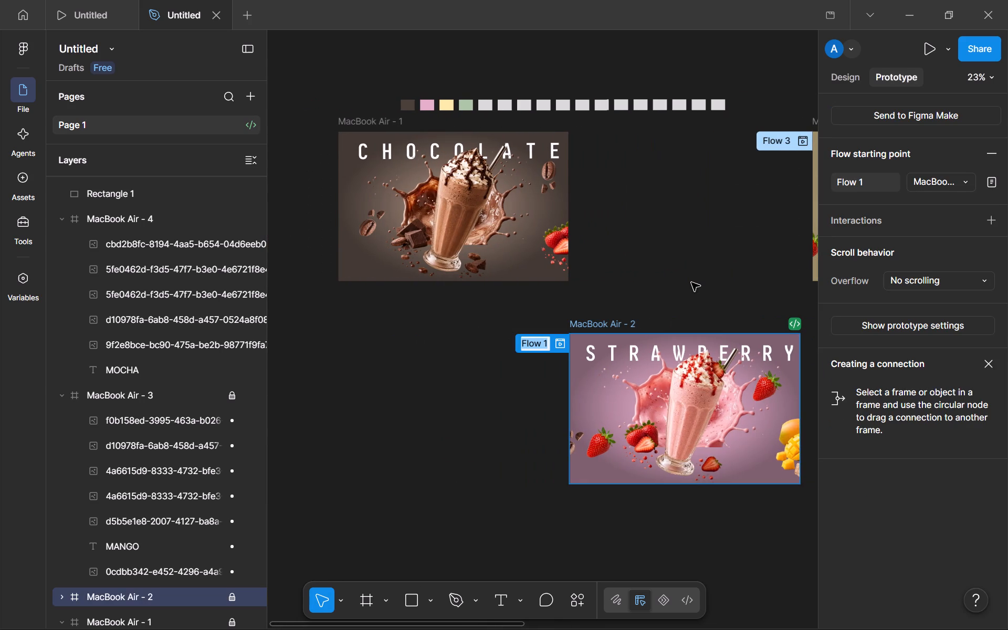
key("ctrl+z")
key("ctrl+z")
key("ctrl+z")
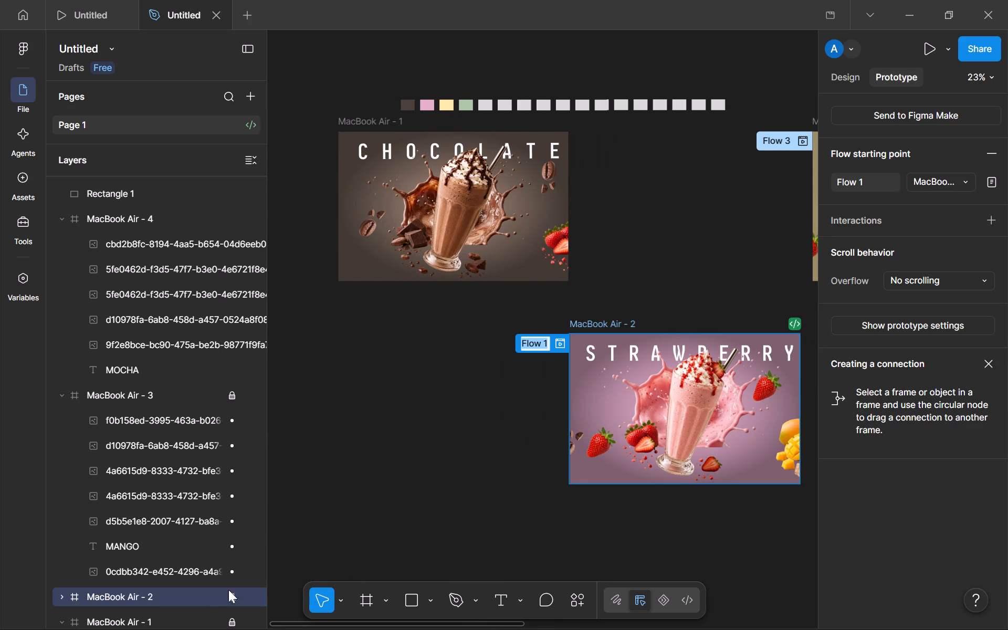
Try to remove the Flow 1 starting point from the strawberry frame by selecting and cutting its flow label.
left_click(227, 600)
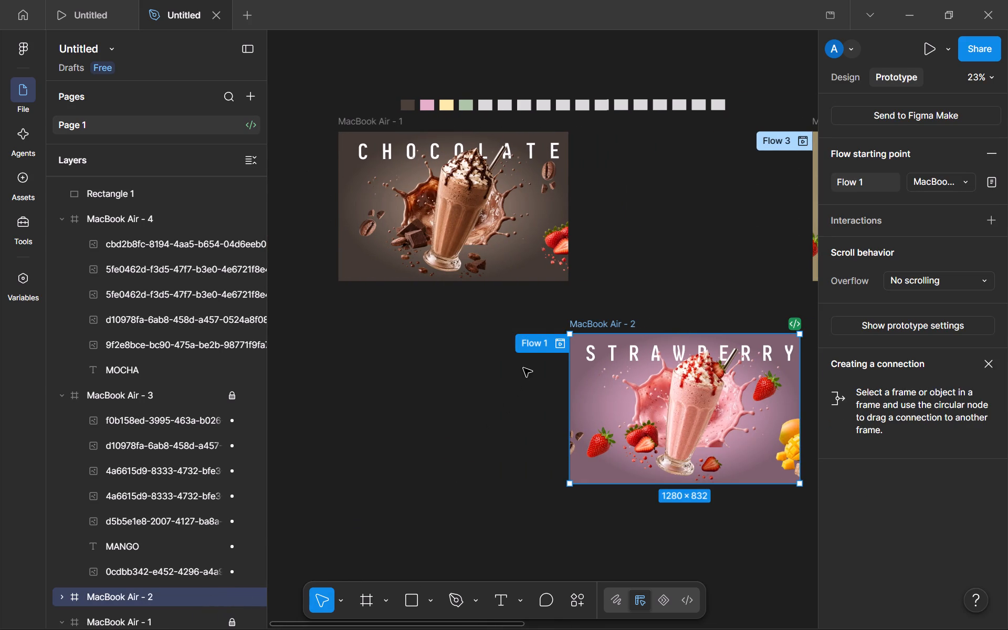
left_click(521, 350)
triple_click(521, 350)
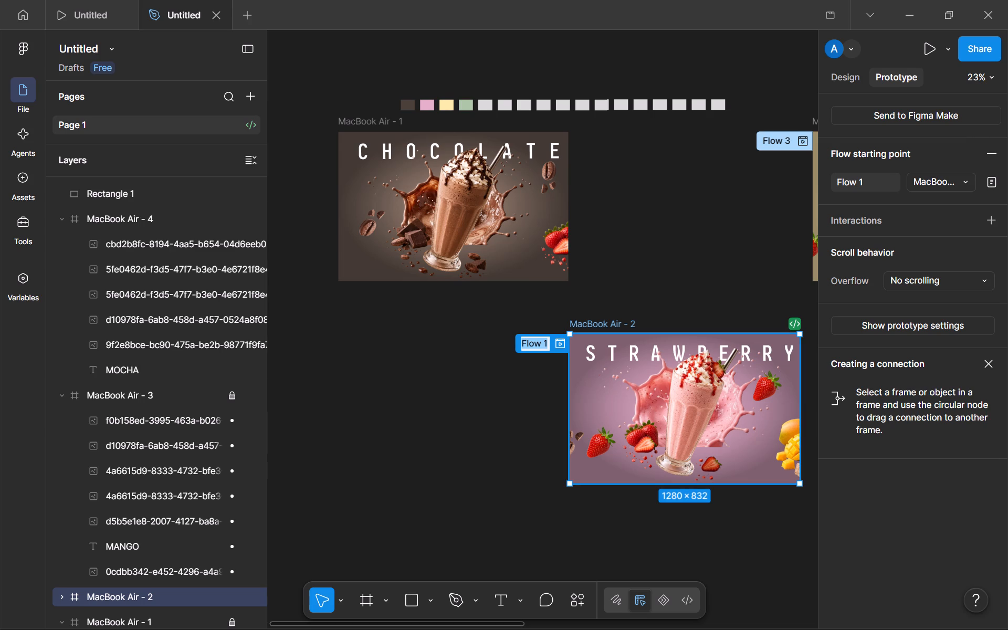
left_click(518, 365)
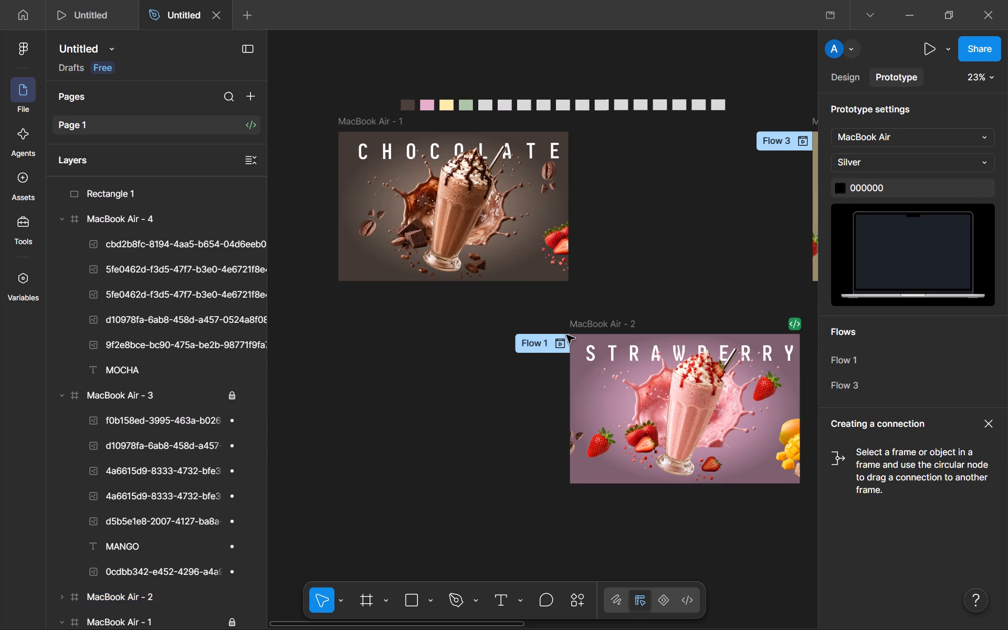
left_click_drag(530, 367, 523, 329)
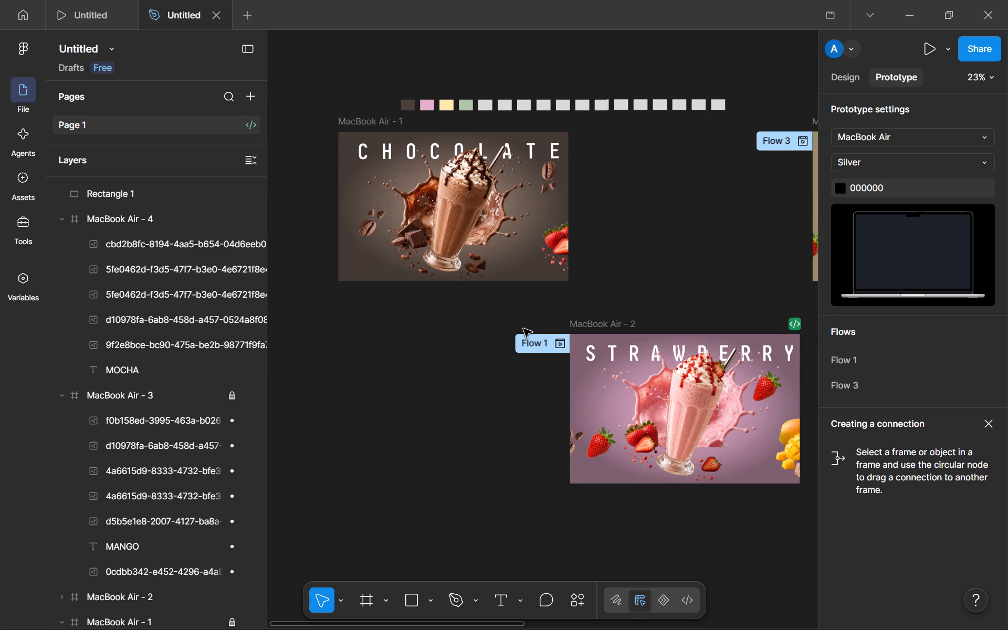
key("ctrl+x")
Copy the link to Flow 3 and locate its starting frame on the canvas.
scroll(335, 447, "left", 2)
scroll(335, 447, "right", 1)
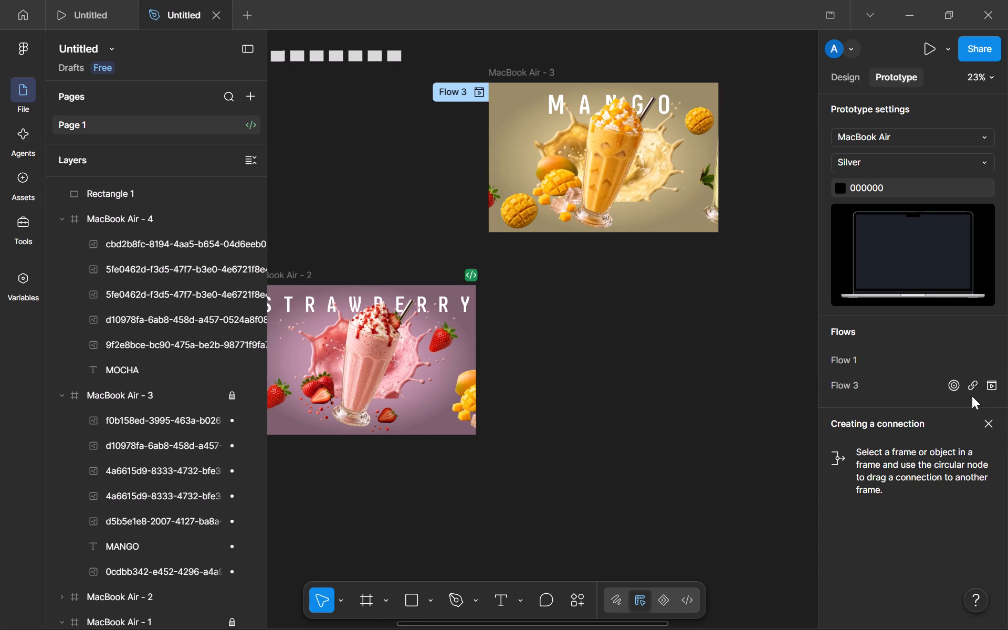
left_click(975, 386)
left_click(952, 386)
left_click(952, 386)
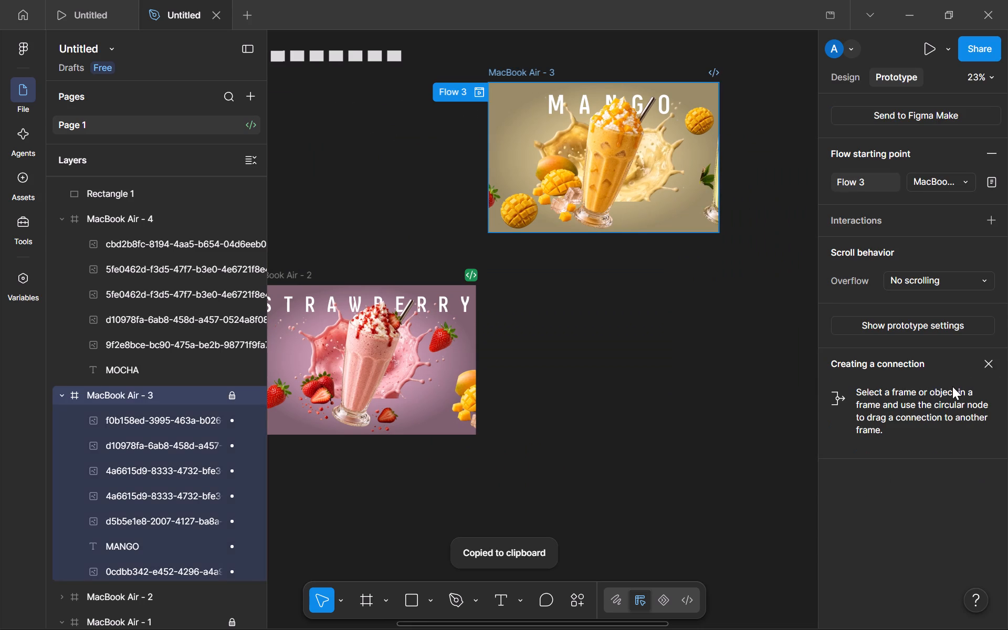
left_click(952, 386)
left_click(572, 367)
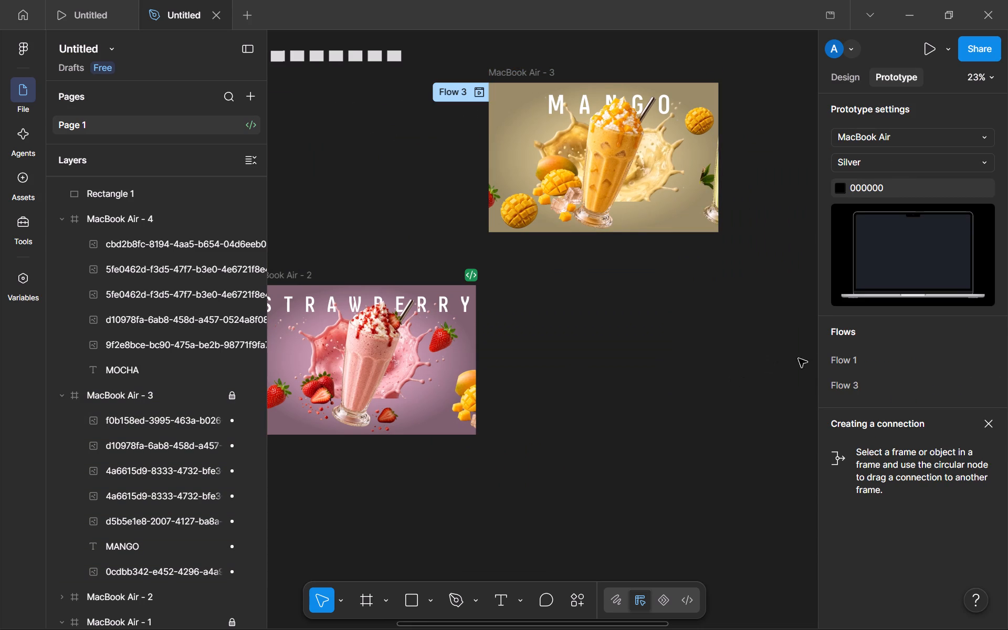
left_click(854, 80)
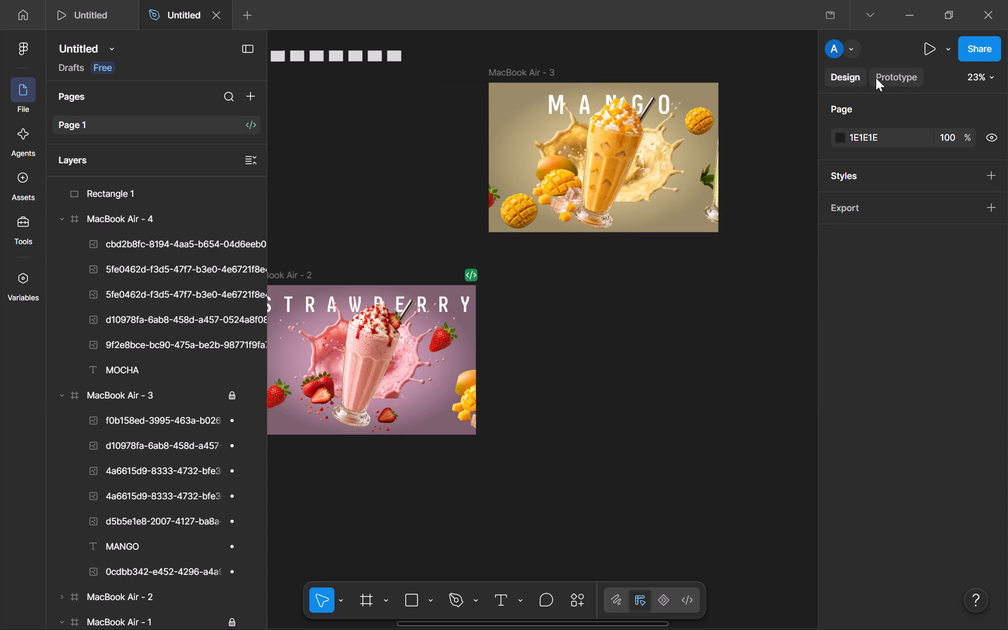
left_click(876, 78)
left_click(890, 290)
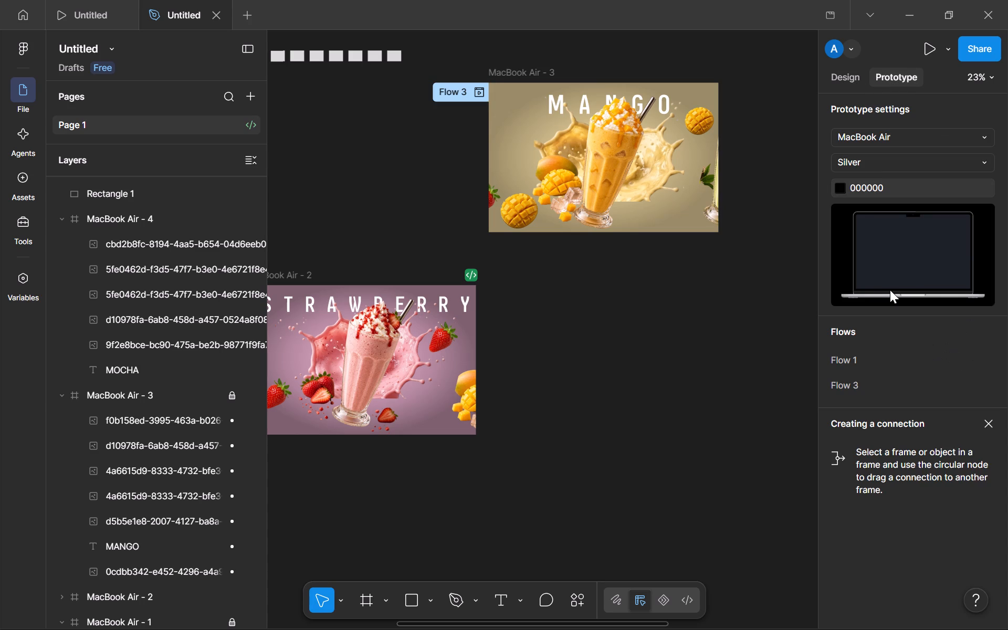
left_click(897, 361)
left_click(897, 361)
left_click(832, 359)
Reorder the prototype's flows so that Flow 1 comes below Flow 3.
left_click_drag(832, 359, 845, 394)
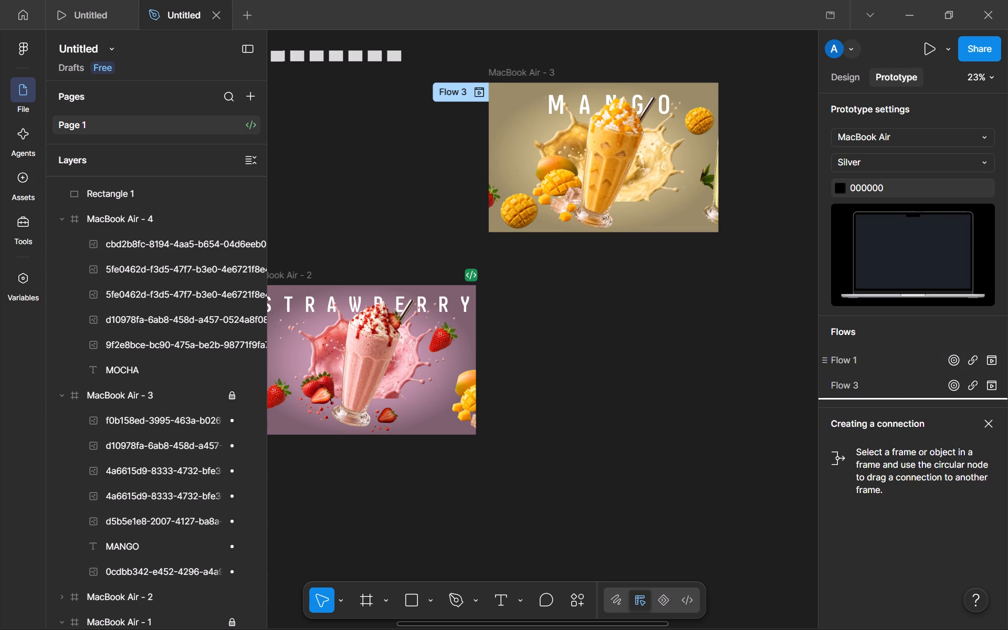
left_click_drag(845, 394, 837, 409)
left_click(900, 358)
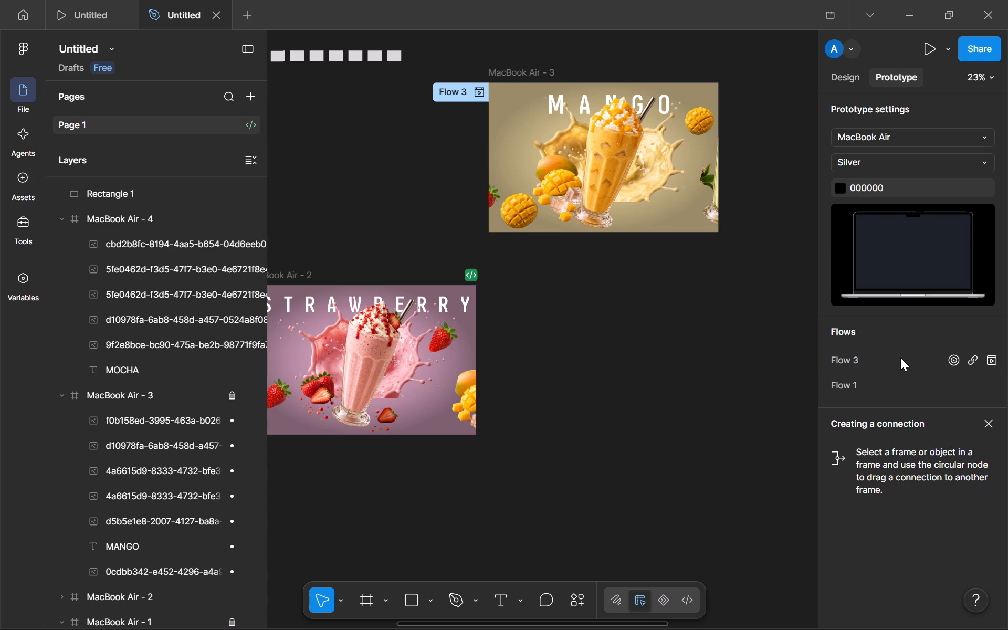
Remove the Flow 3 starting point from the mango frame MacBook Air - 3 and dismiss the hint about creating connections.
scroll(517, 327, "right", 1)
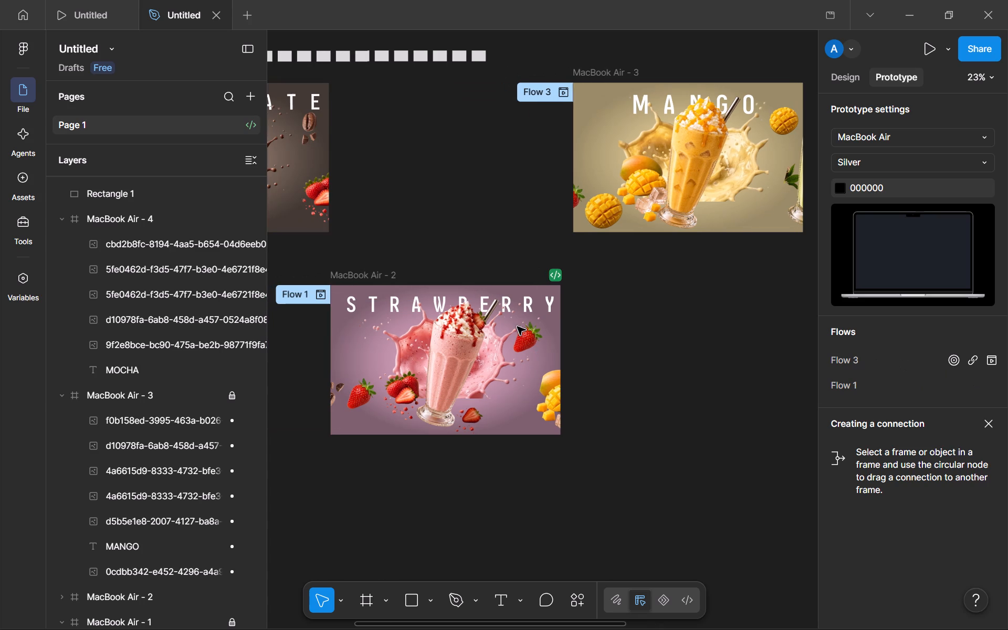
left_click(517, 98)
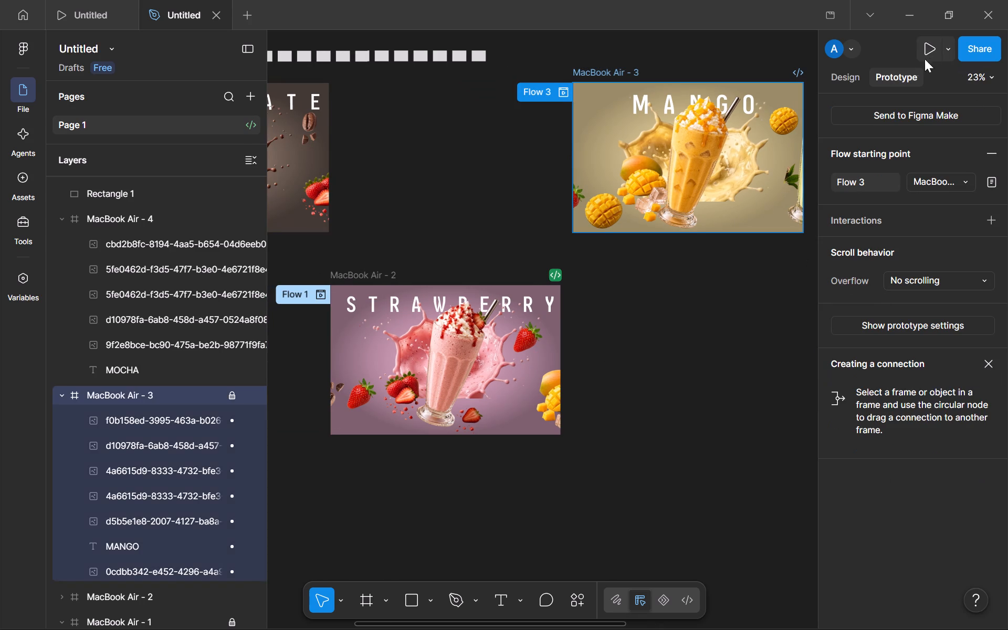
left_click(906, 69)
left_click(992, 160)
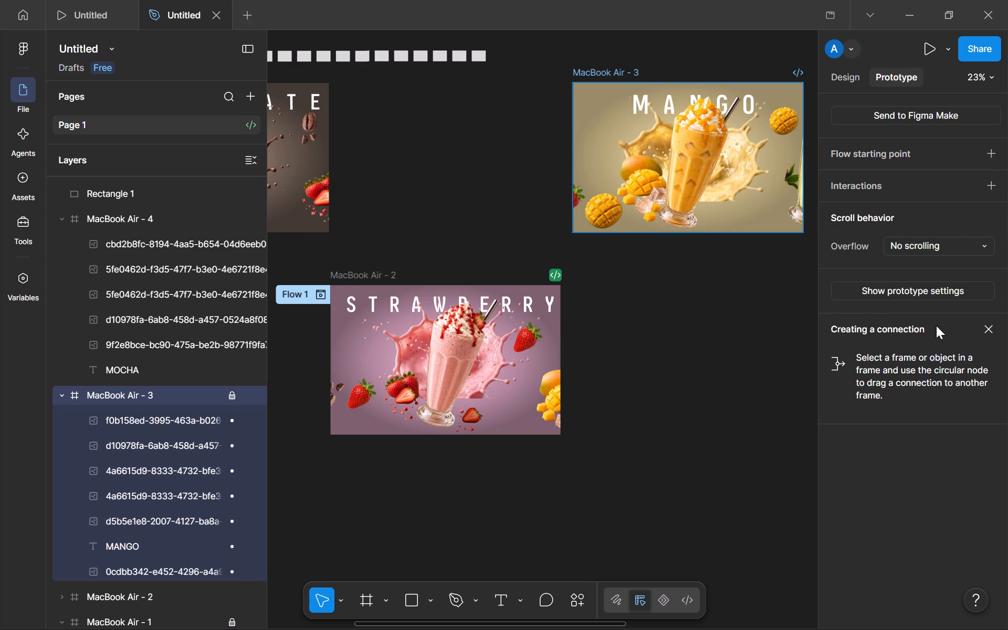
left_click(995, 328)
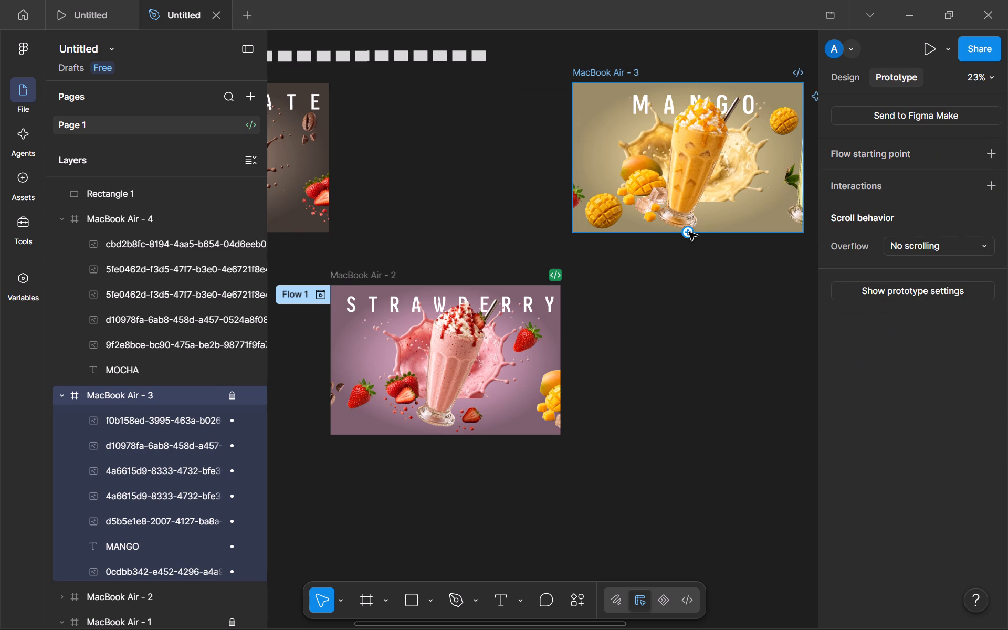
Remove the Flow 1 starting point from the strawberry frame MacBook Air - 2 and deselect the frame.
scroll(689, 232, "left", 1)
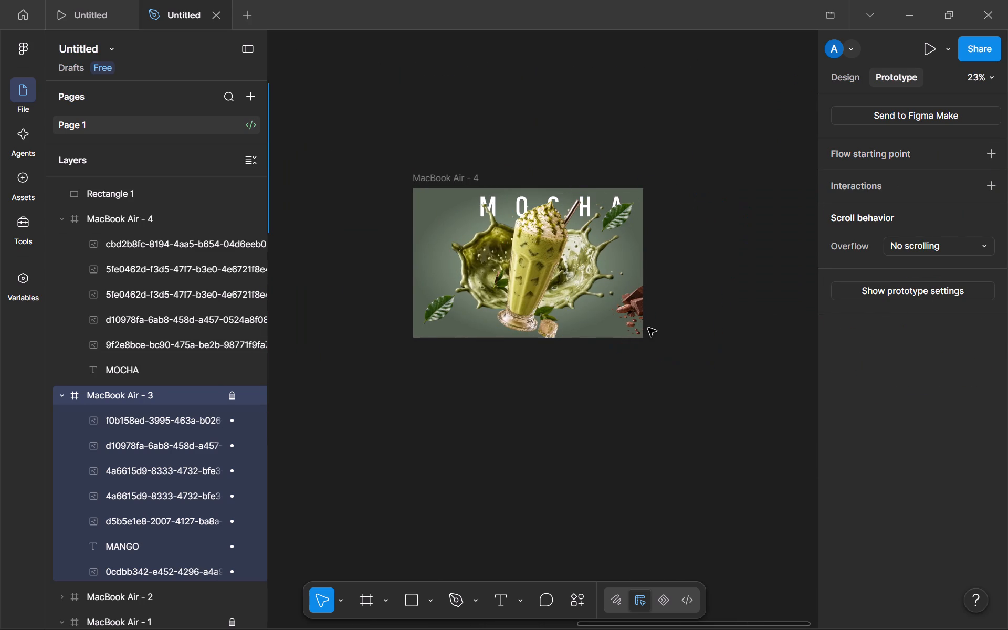
scroll(450, 363, "right", 5)
scroll(450, 363, "left", 1)
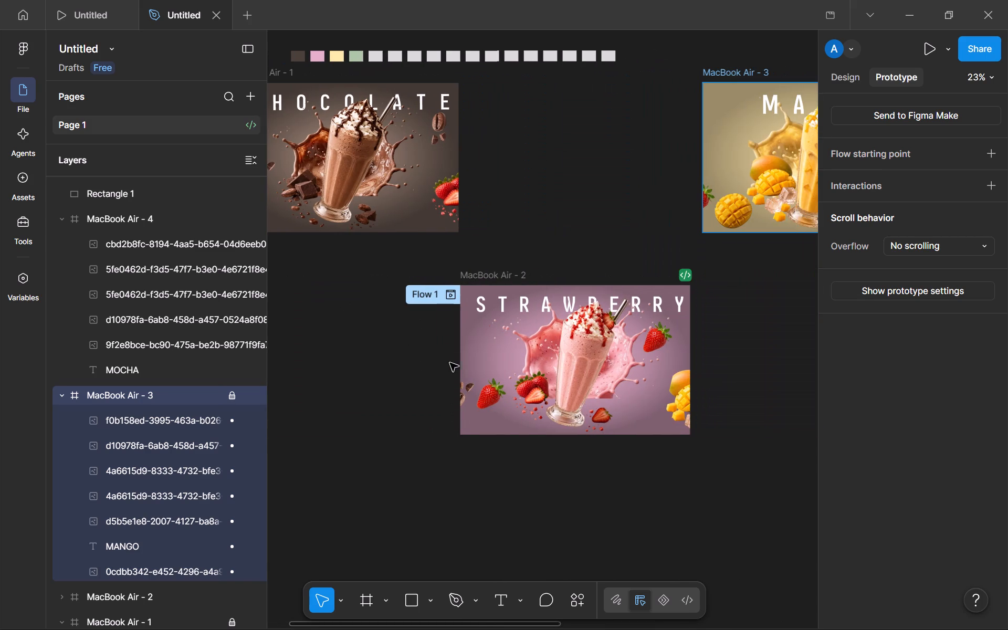
scroll(450, 363, "left", 1)
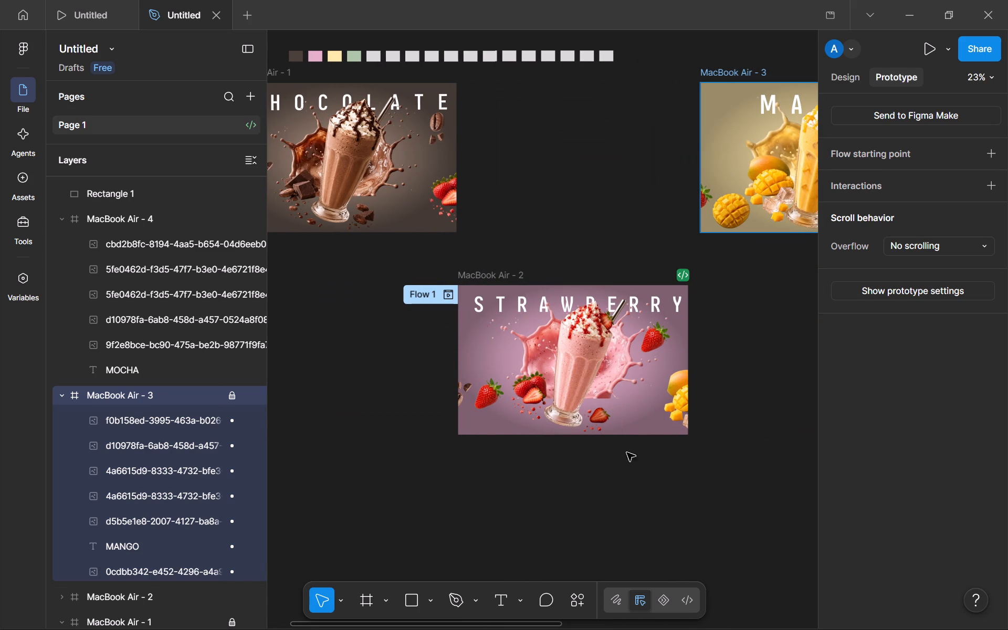
scroll(131, 385, "down", 3)
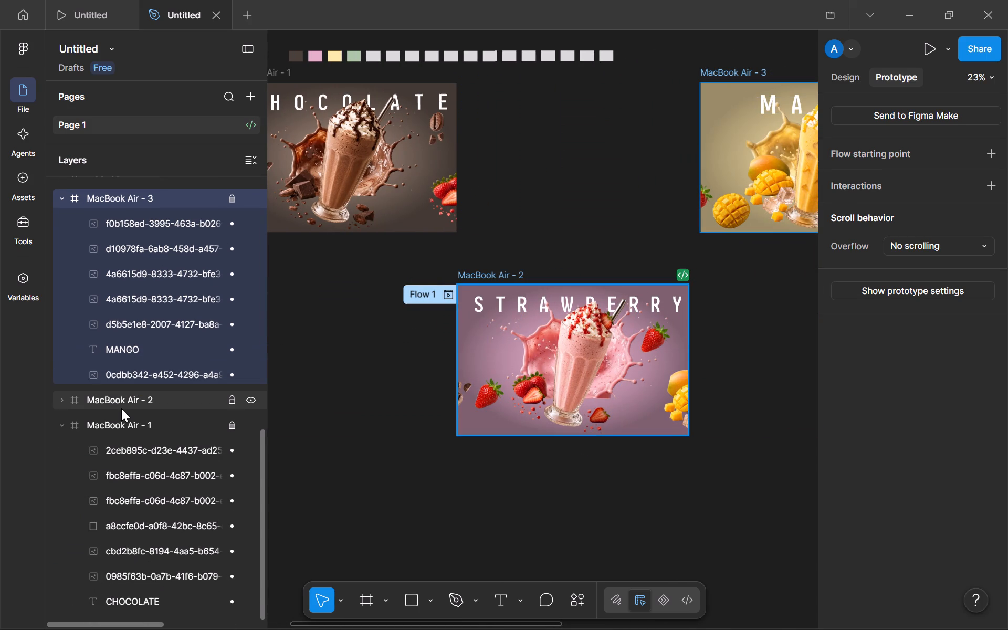
left_click(121, 408)
left_click(991, 155)
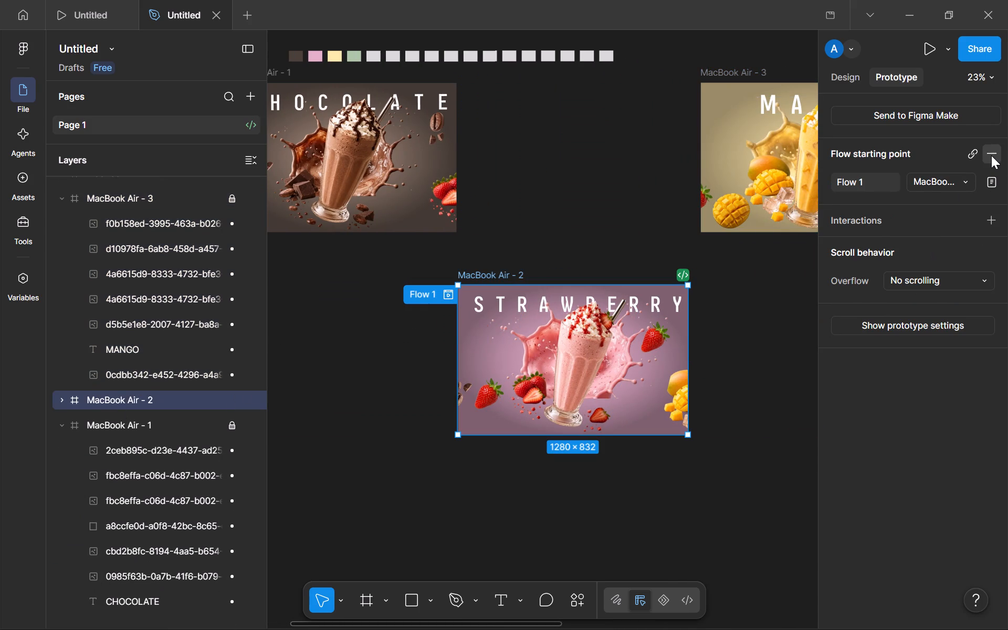
left_click(764, 387)
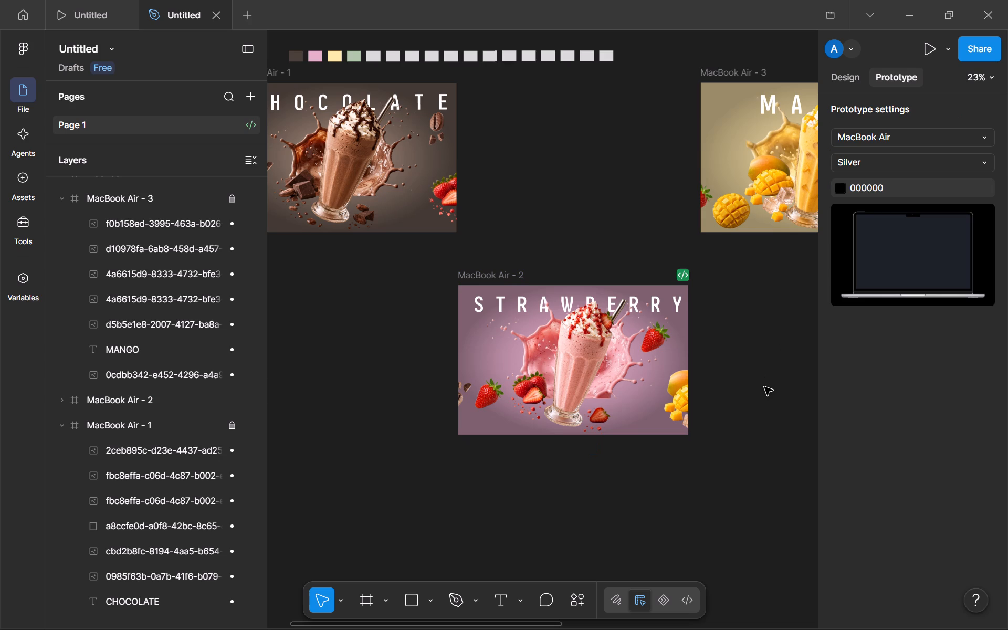
Add a flow starting point to the chocolate frame MacBook Air - 1, with its overflow scrolling set to Horizontal.
left_click(147, 417)
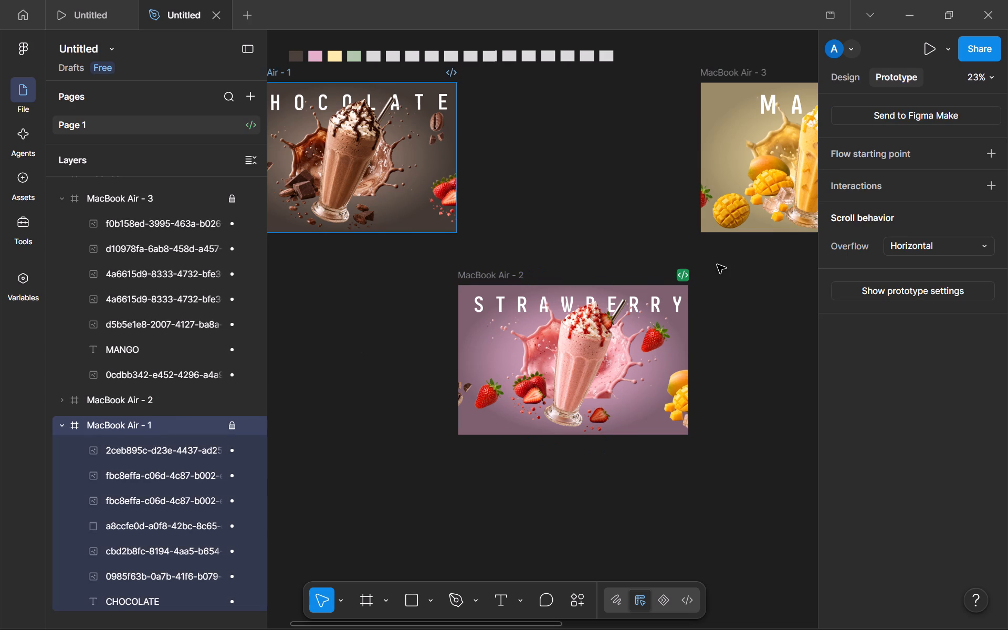
left_click(912, 245)
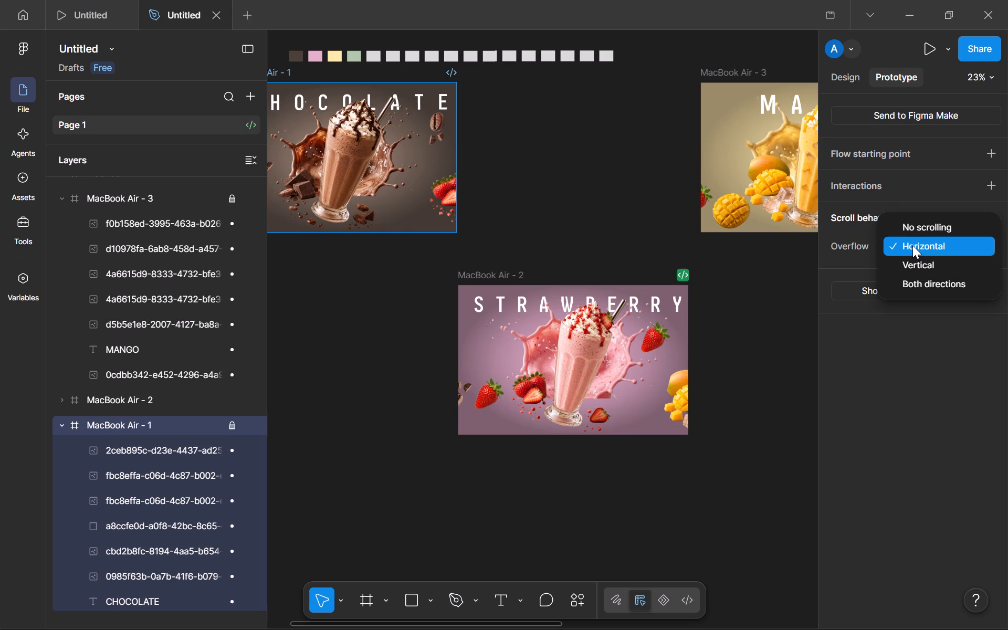
left_click(918, 247)
left_click(910, 158)
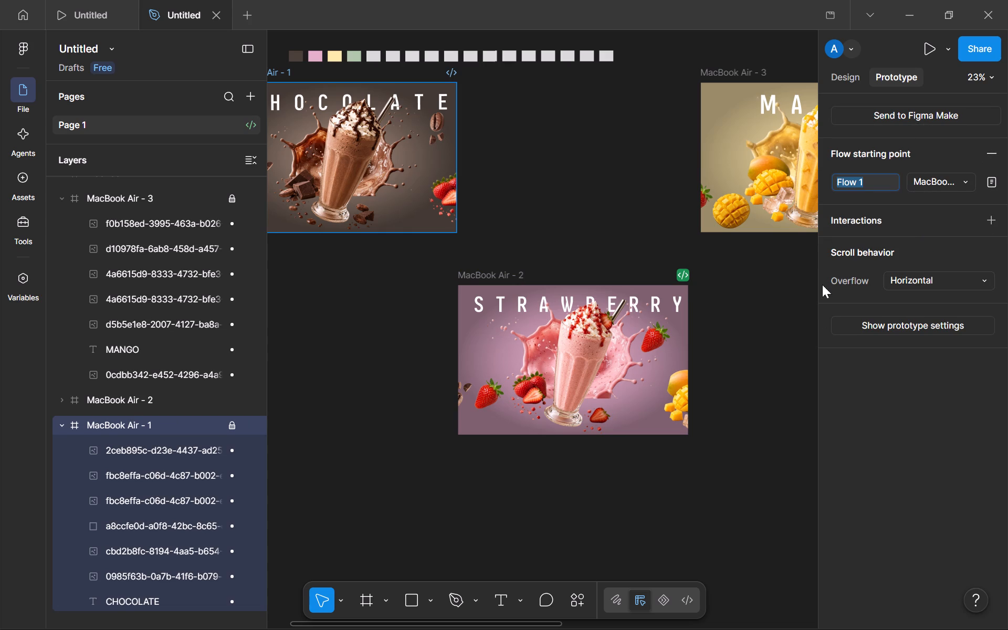
Add an On drag interaction to the chocolate frame that navigates to MacBook Air - 2, with matching layers animated.
left_click(901, 212)
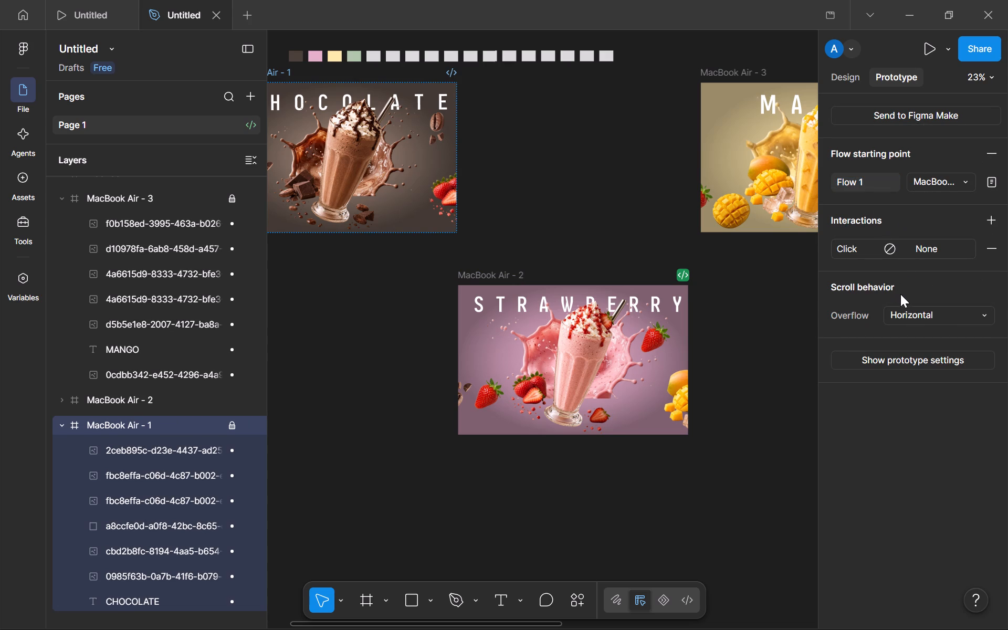
left_click(871, 249)
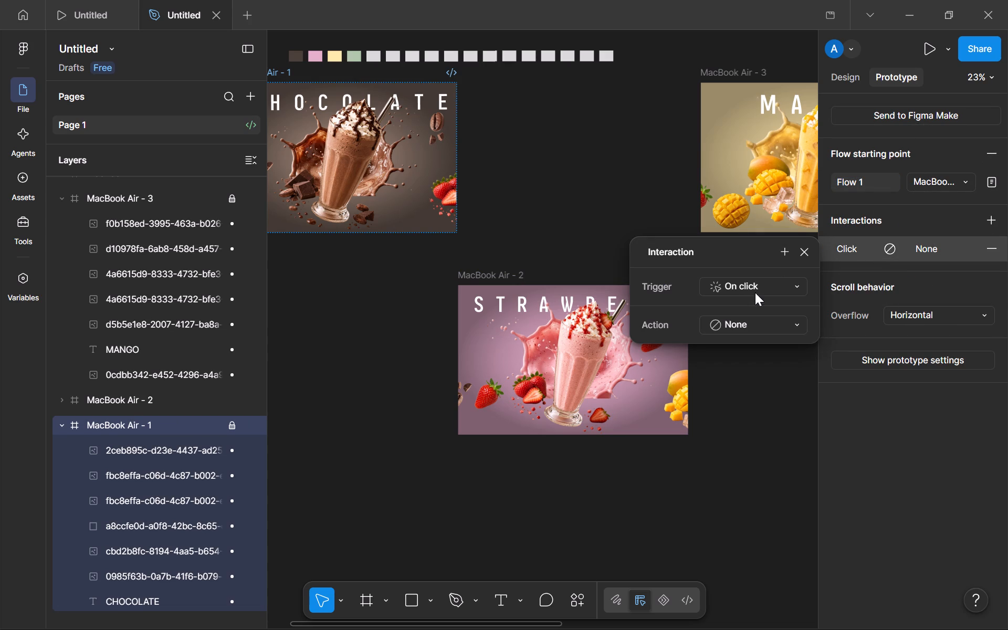
left_click(755, 292)
left_click(754, 302)
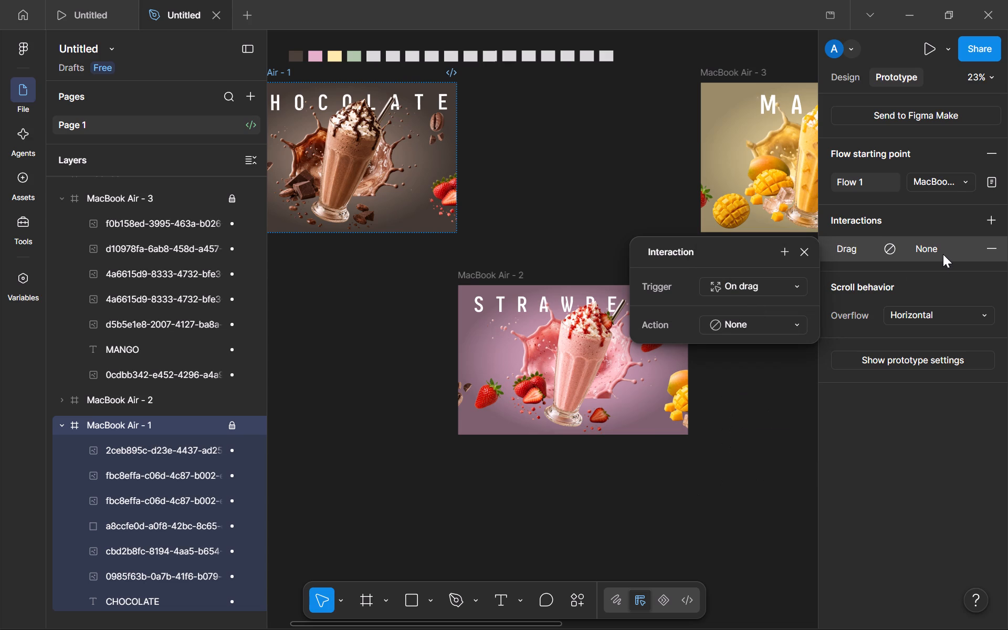
left_click(943, 254)
left_click(908, 248)
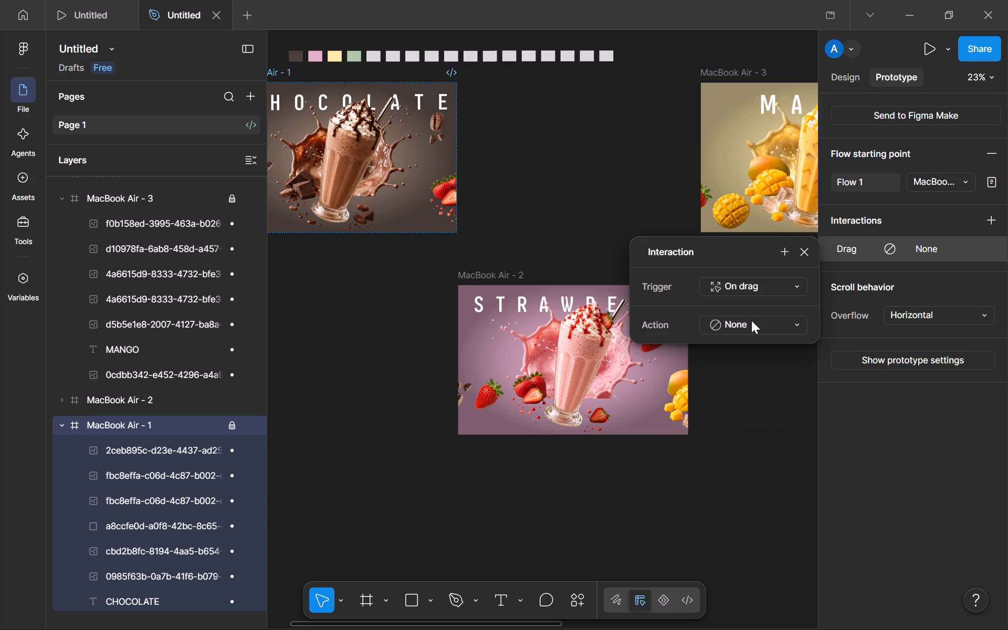
left_click(751, 320)
left_click(759, 354)
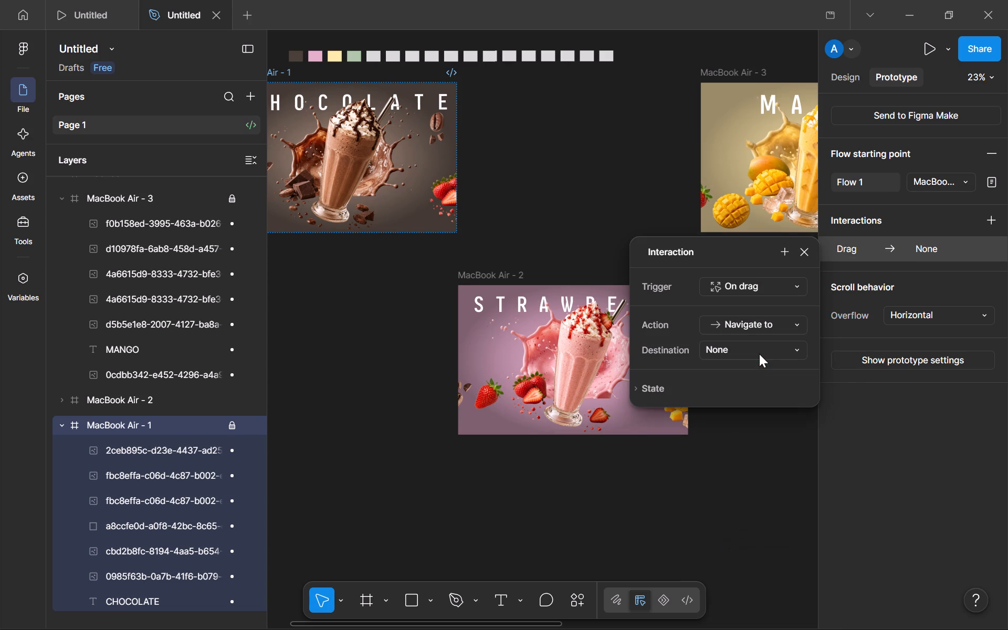
left_click_drag(743, 341, 749, 358)
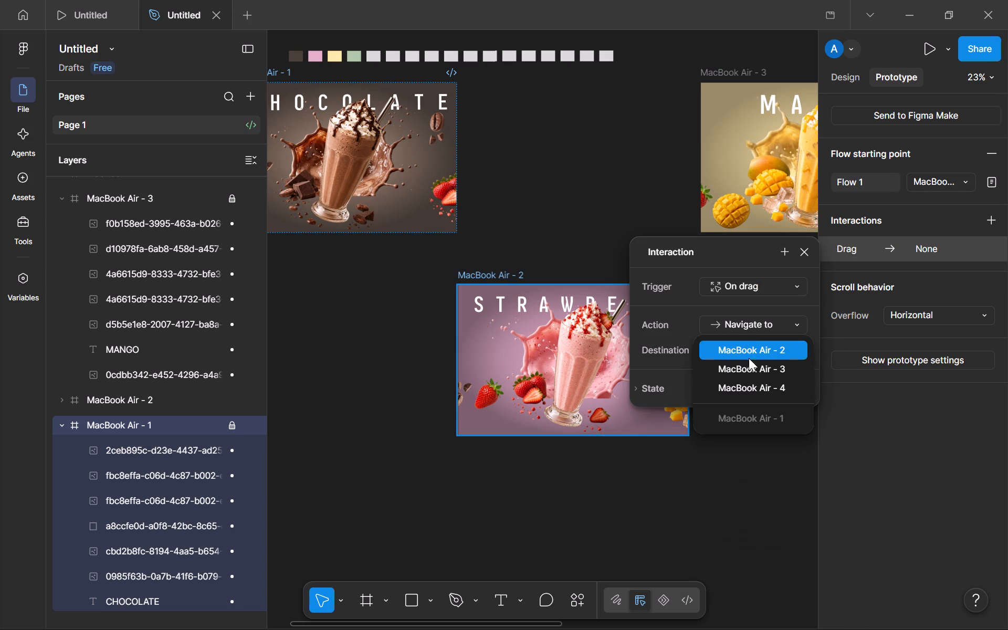
left_click_drag(749, 358, 754, 357)
left_click(754, 357)
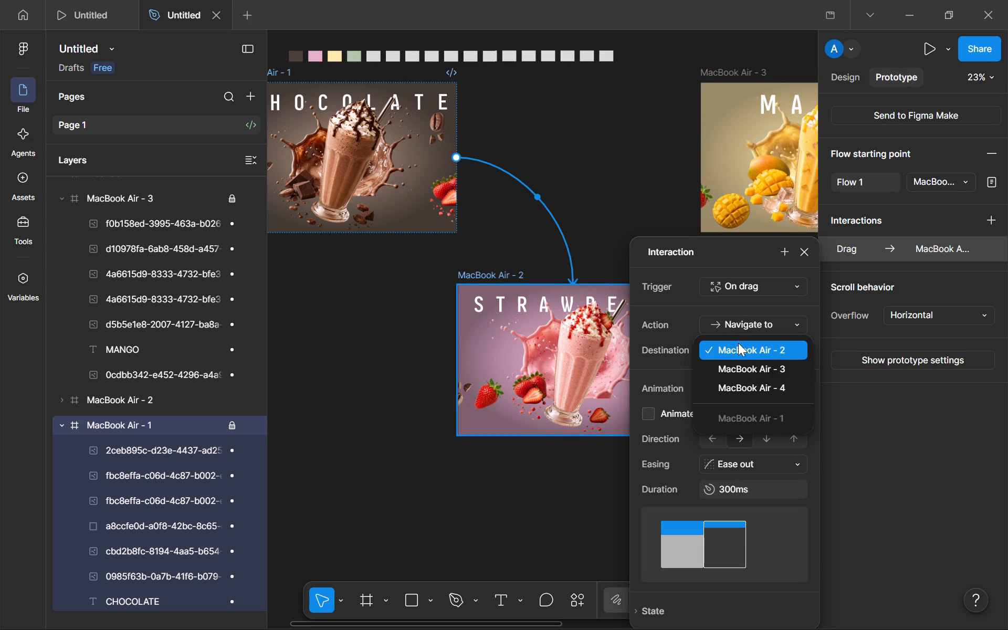
left_click(655, 420)
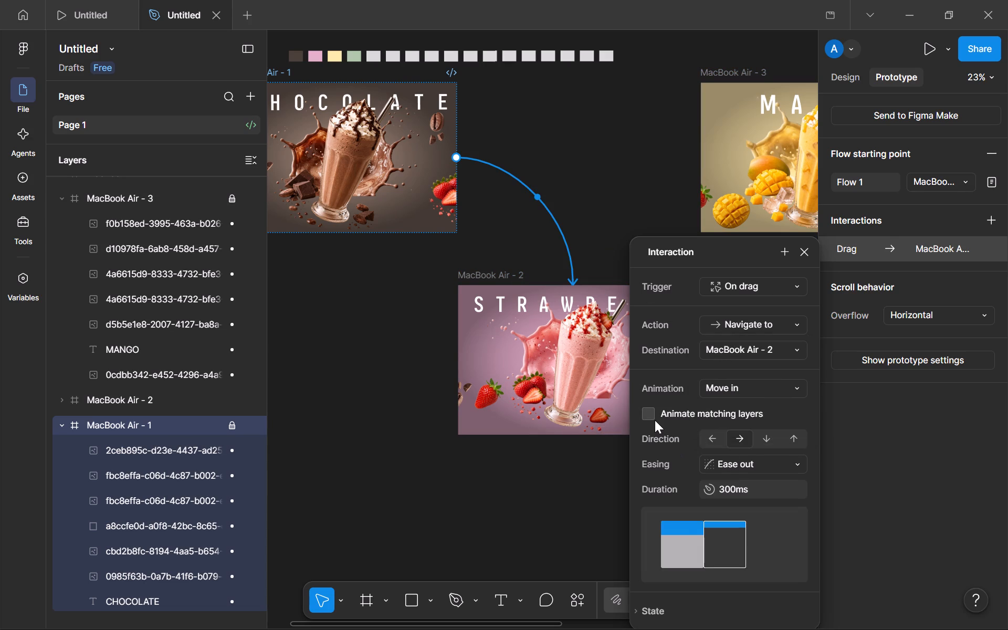
left_click(655, 420)
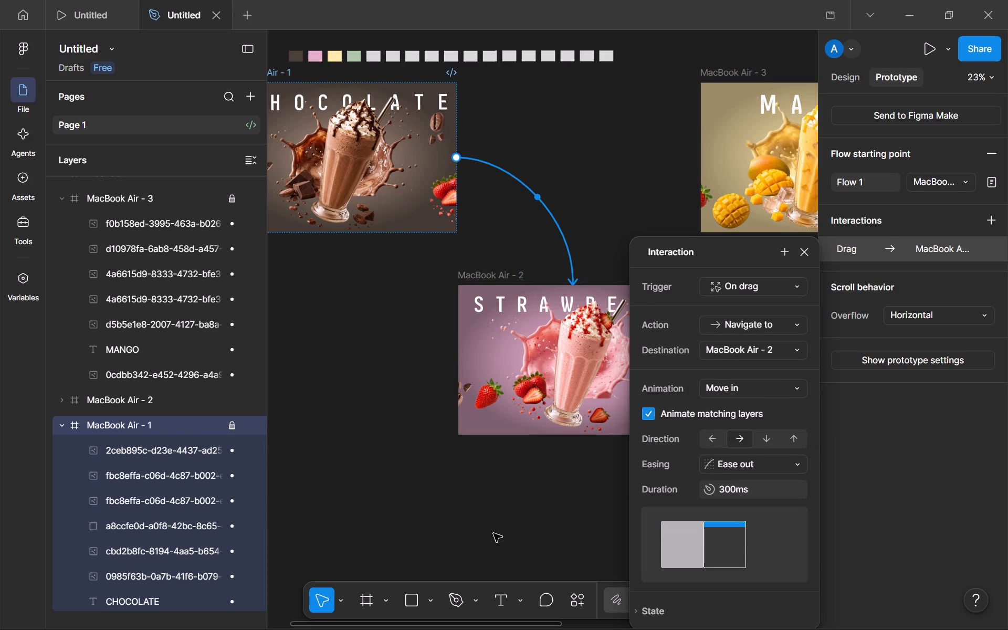
left_click(493, 533)
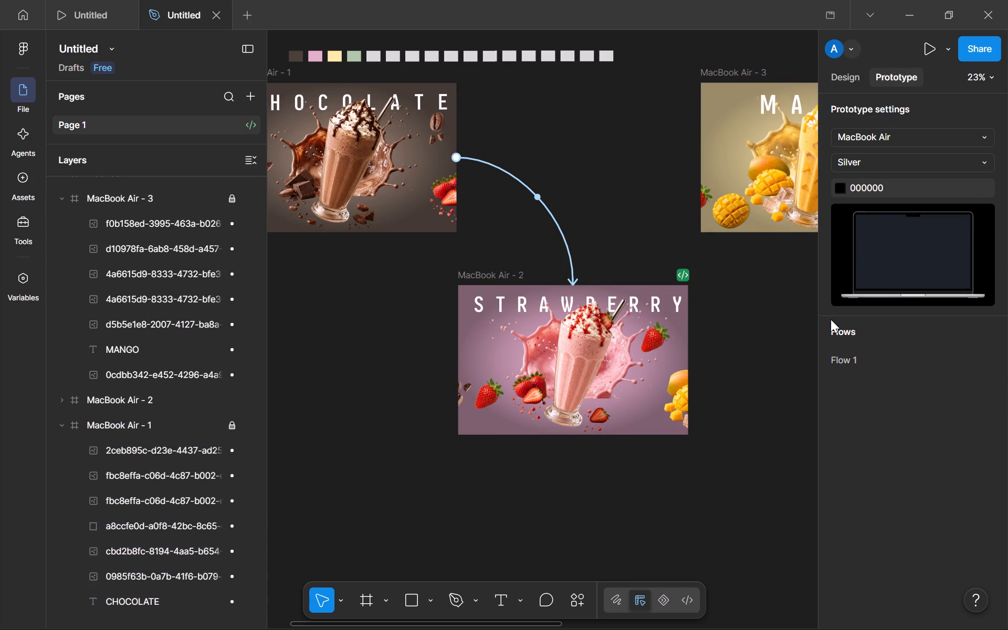
Add a flow starting point to the strawberry frame MacBook Air - 2.
left_click(192, 389)
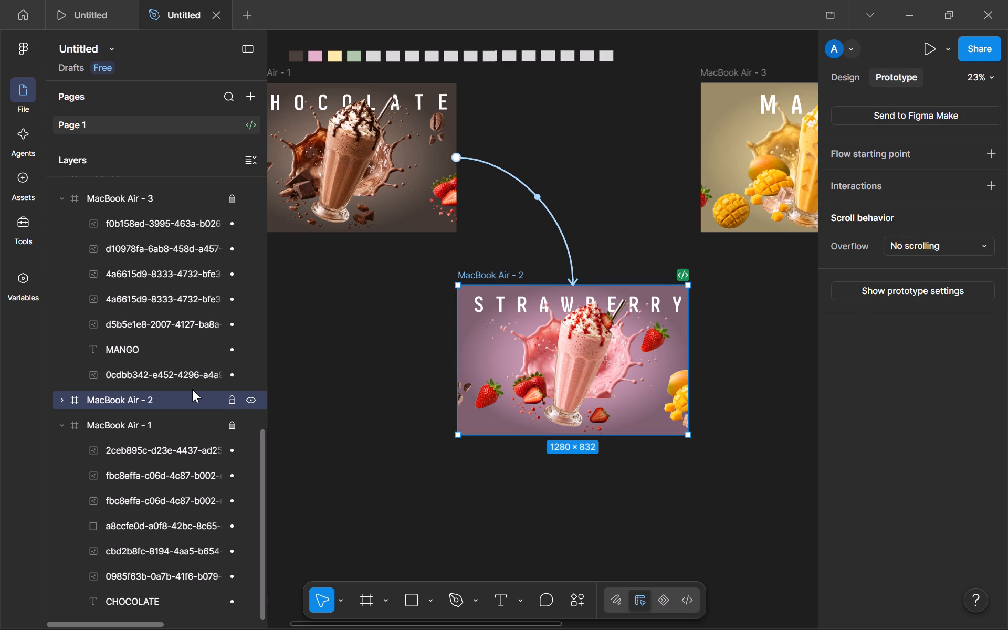
left_click(911, 159)
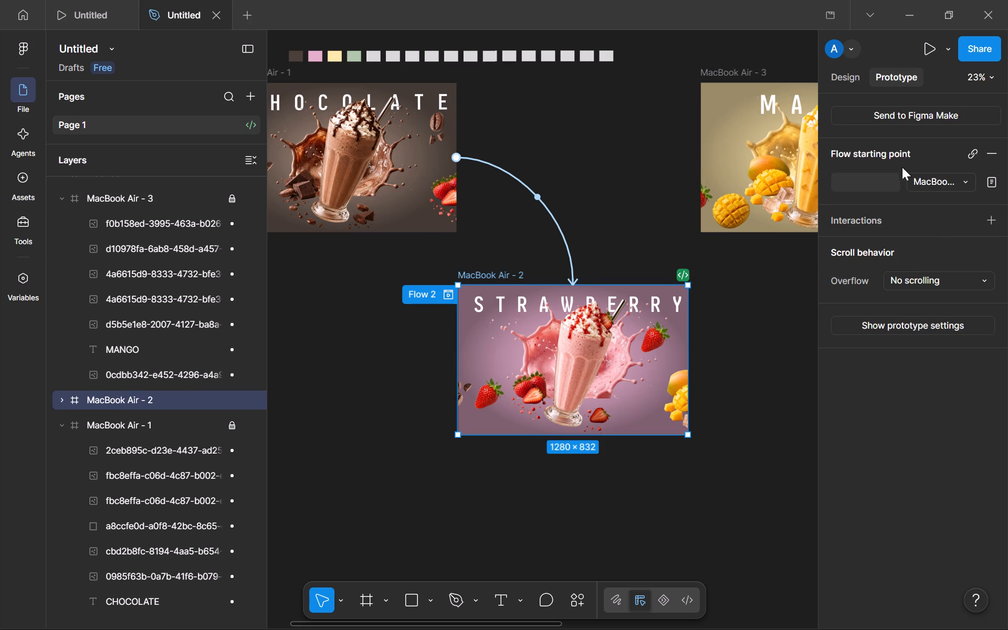
Add an On drag interaction to the strawberry frame that navigates to MacBook Air - 3, with matching layers animated.
left_click(905, 224)
left_click(873, 243)
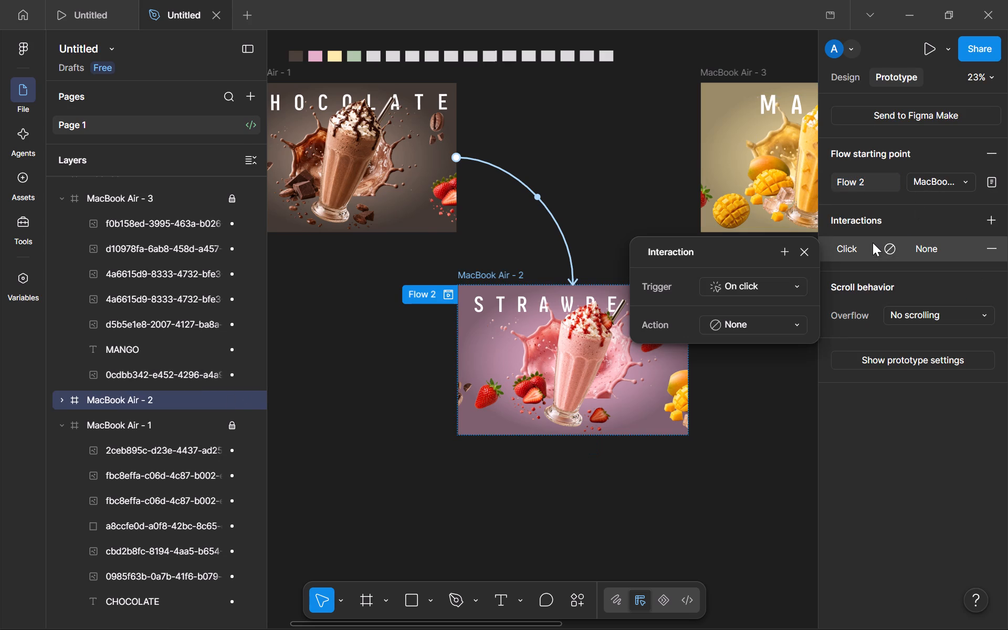
left_click(786, 286)
left_click(774, 305)
left_click(958, 250)
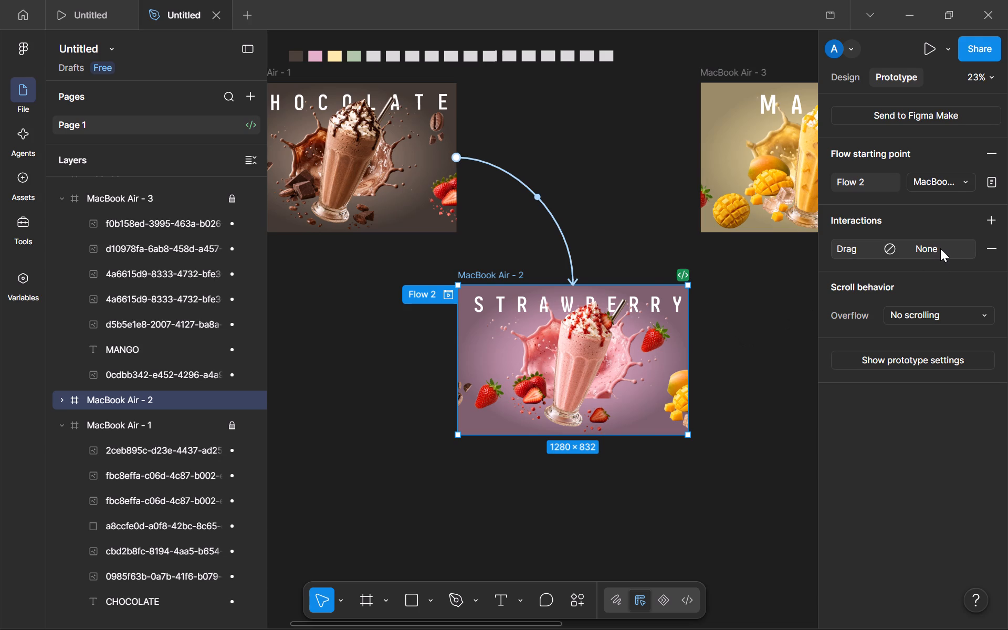
left_click(940, 248)
left_click(788, 325)
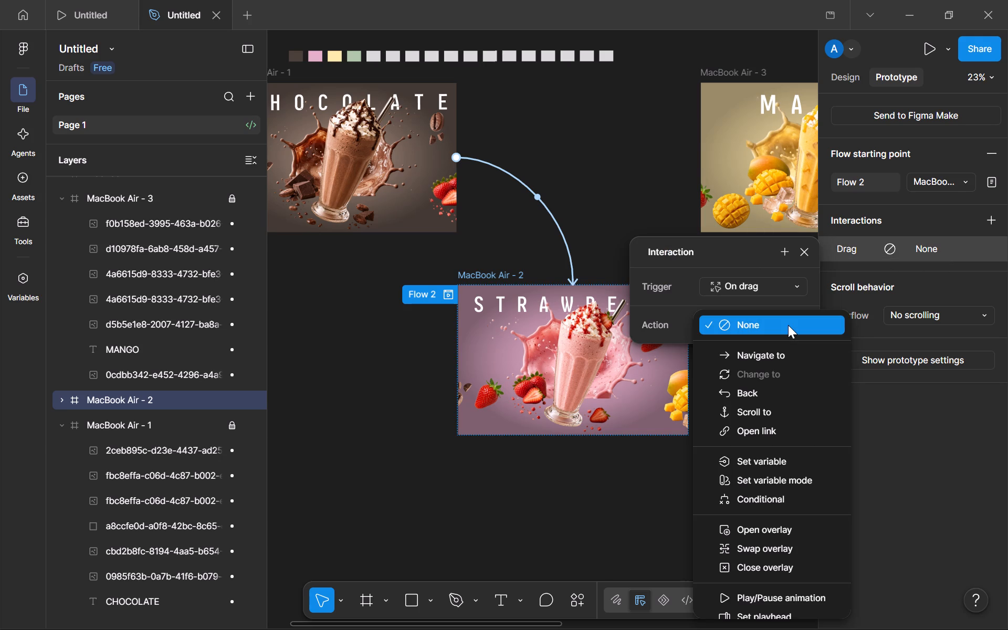
left_click(790, 361)
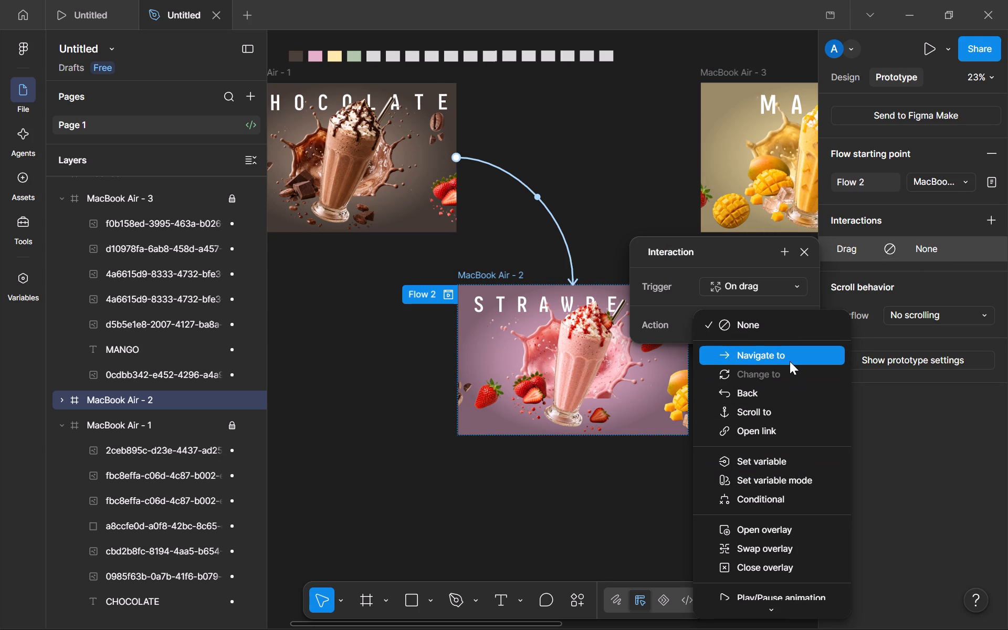
left_click(777, 358)
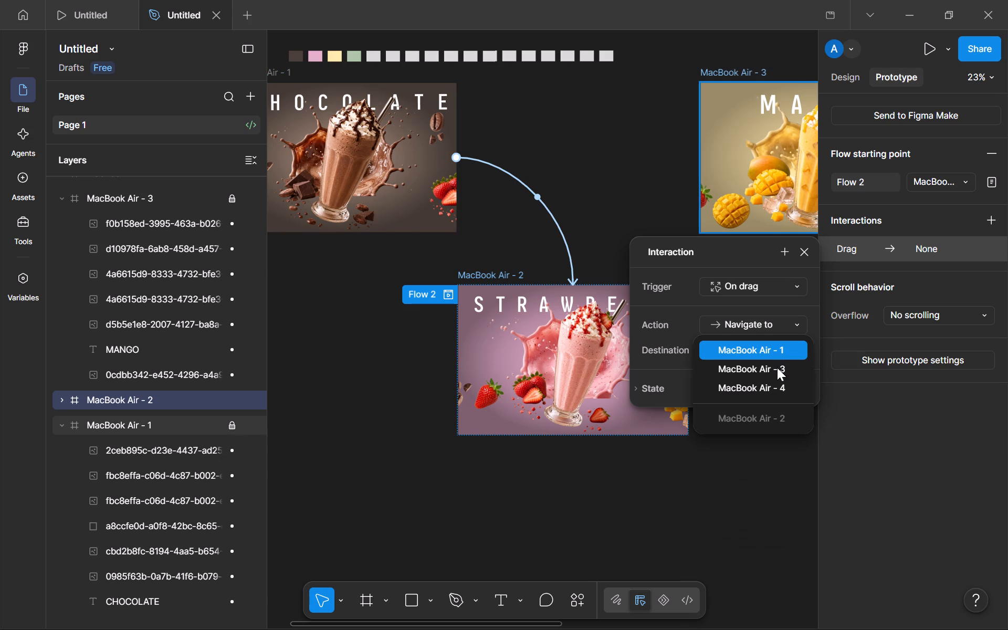
left_click(777, 367)
left_click(645, 413)
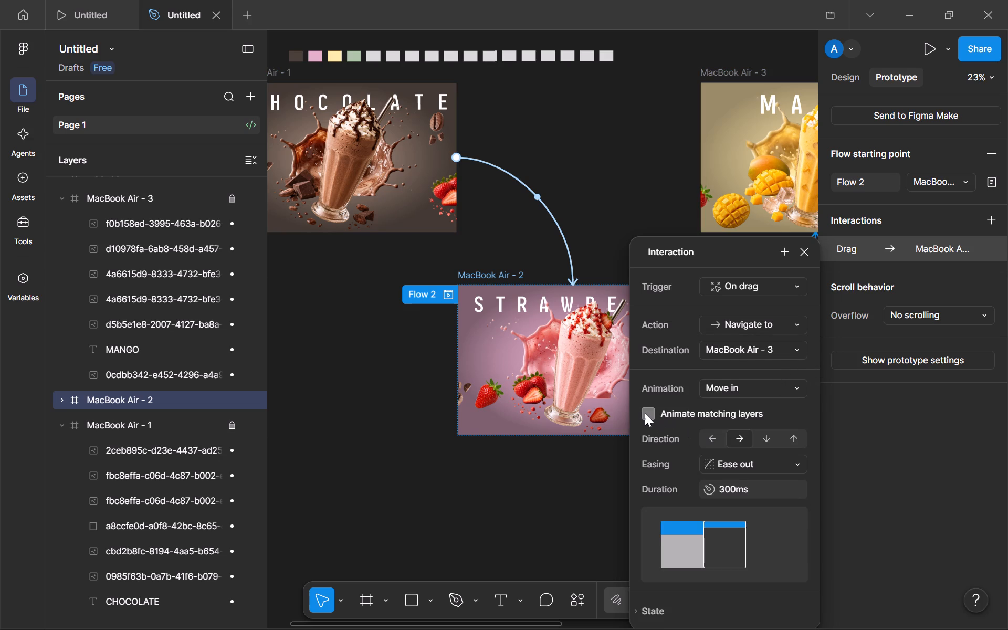
left_click(562, 506)
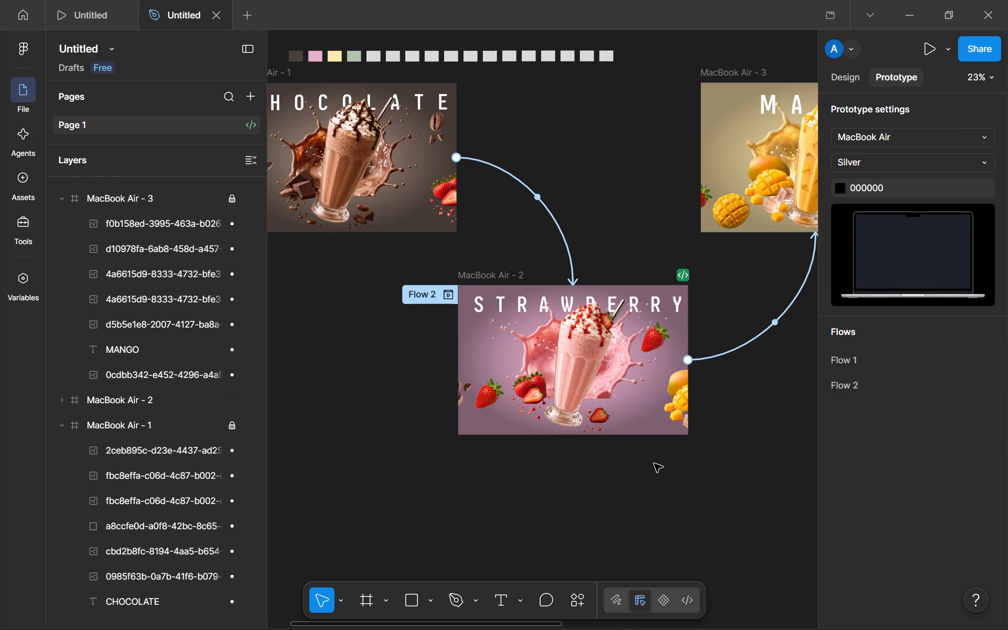
Add a flow starting point to the mango frame MacBook Air - 3.
scroll(654, 464, "left", 3)
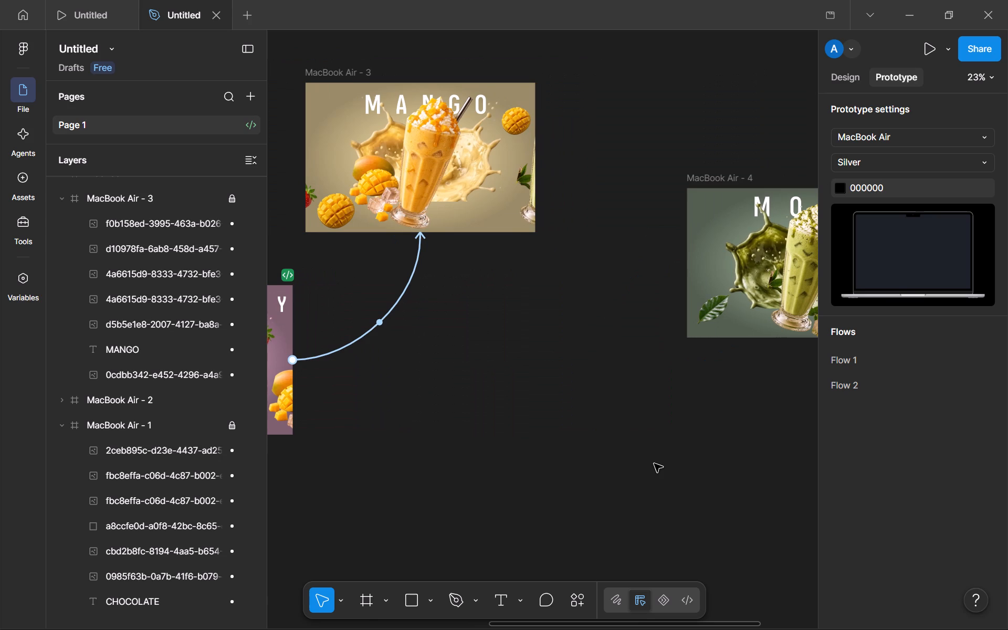
left_click(140, 206)
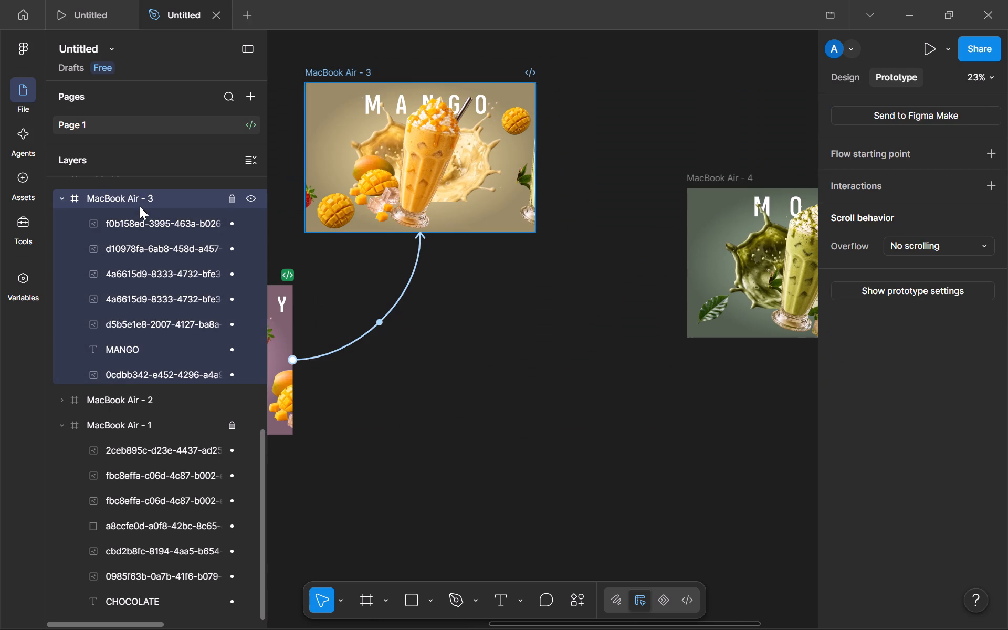
left_click(983, 149)
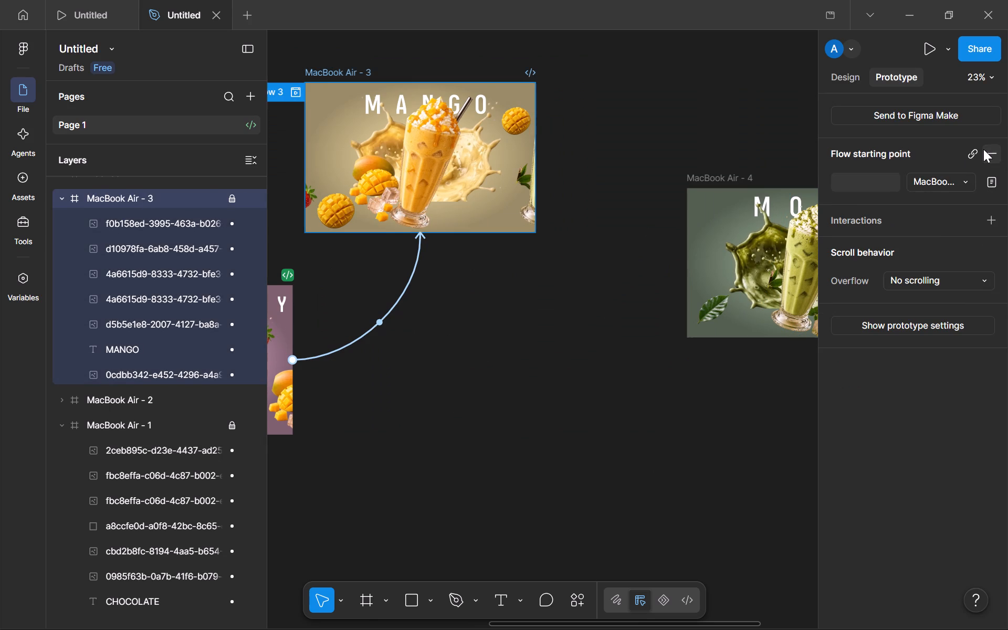
Add an On drag interaction to the mango frame that navigates to MacBook Air - 4, with a Push animation and matching layers animated.
left_click(919, 225)
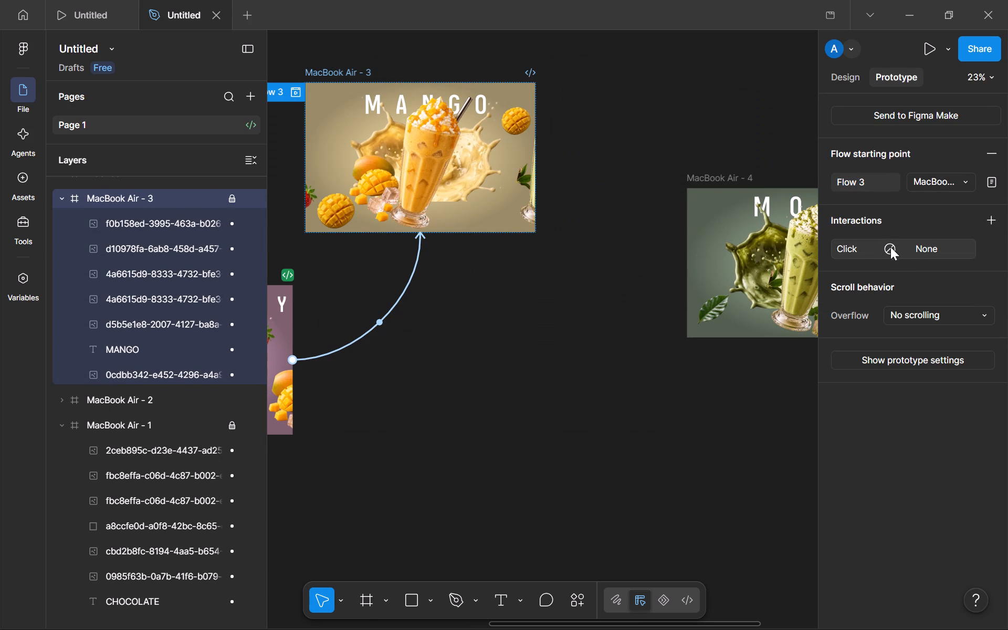
left_click(873, 251)
left_click(780, 288)
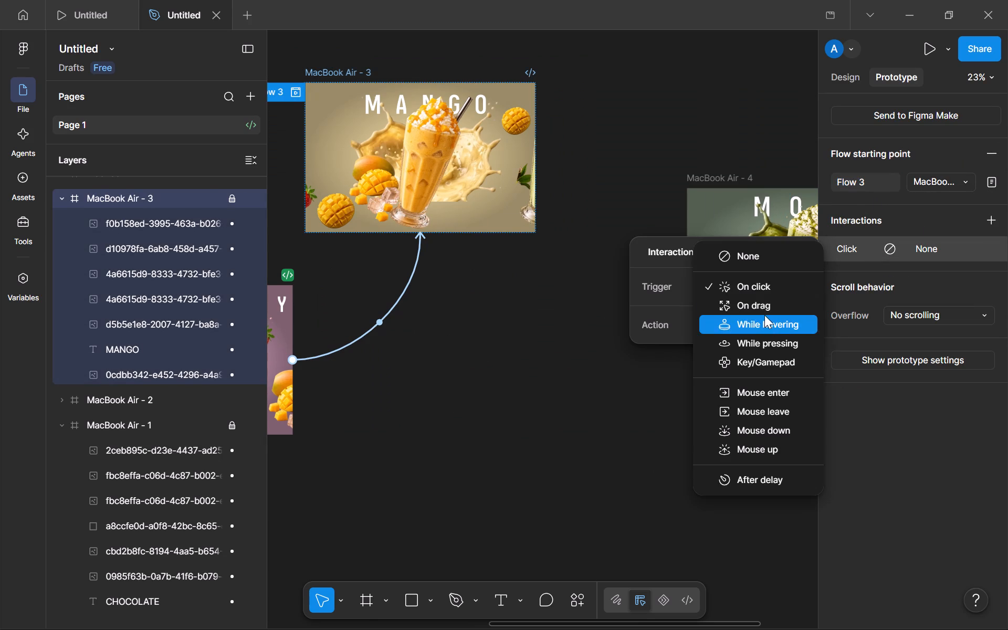
left_click(771, 305)
left_click(741, 318)
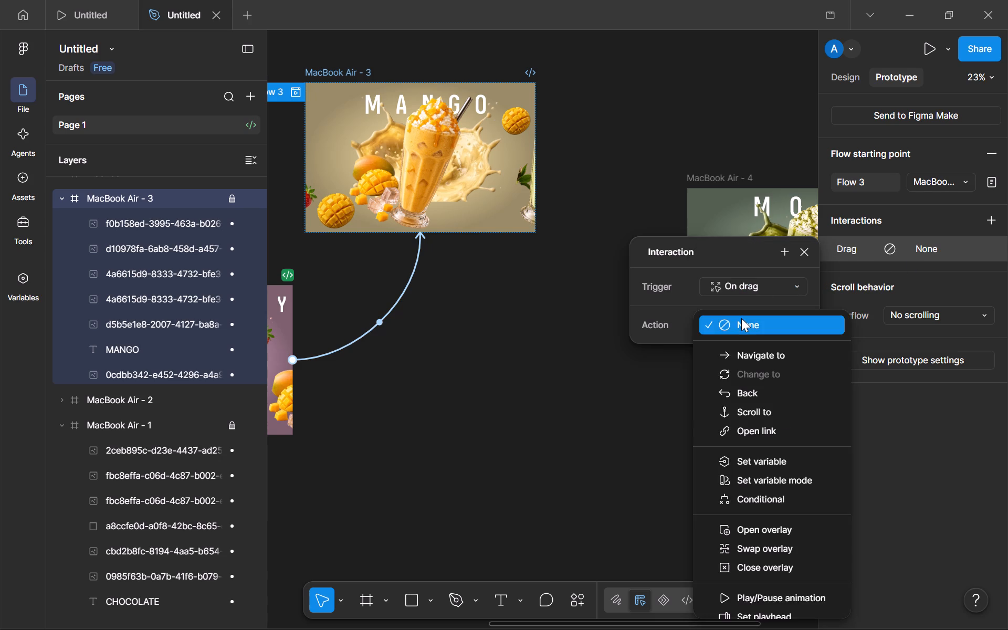
left_click(739, 350)
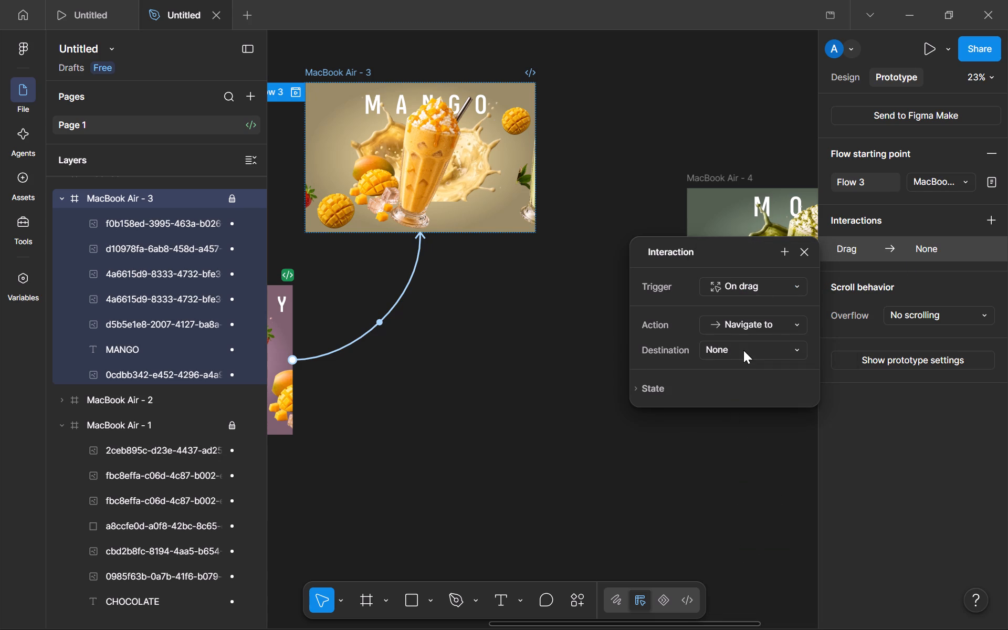
left_click(743, 350)
left_click(744, 381)
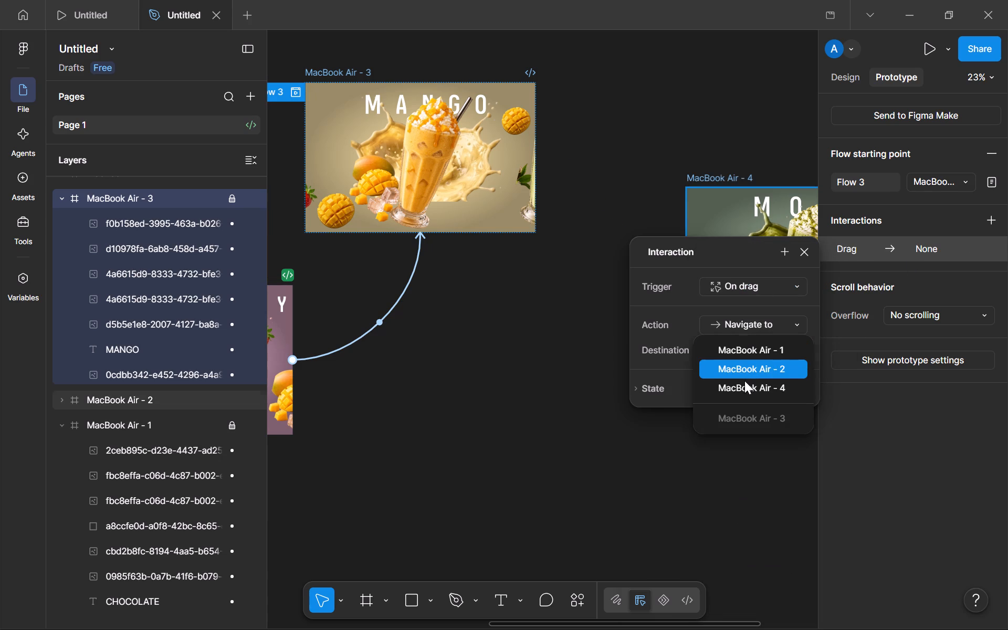
left_click(655, 418)
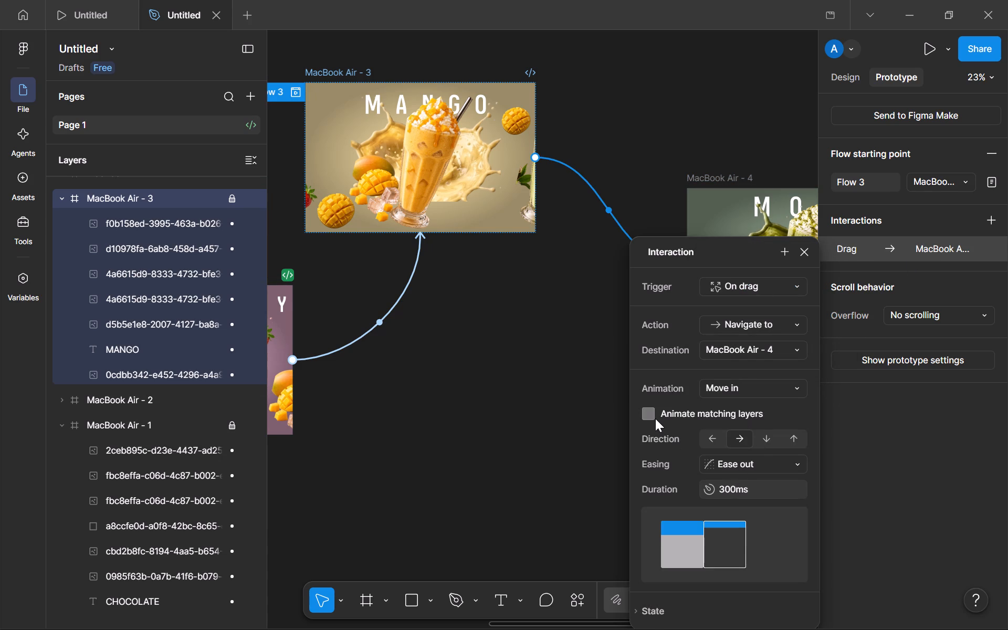
left_click(729, 380)
left_click(735, 418)
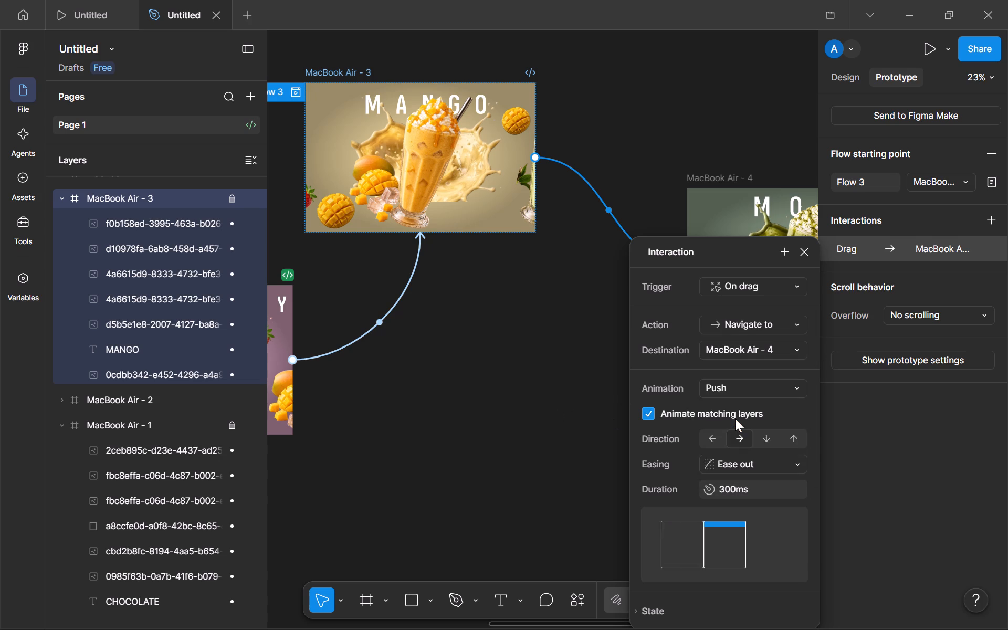
left_click(583, 409)
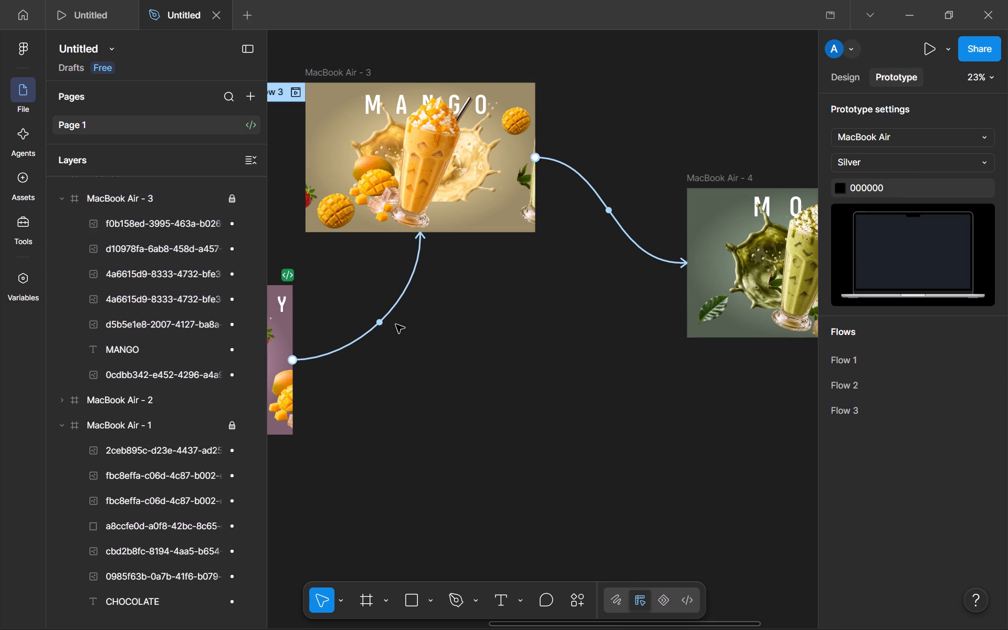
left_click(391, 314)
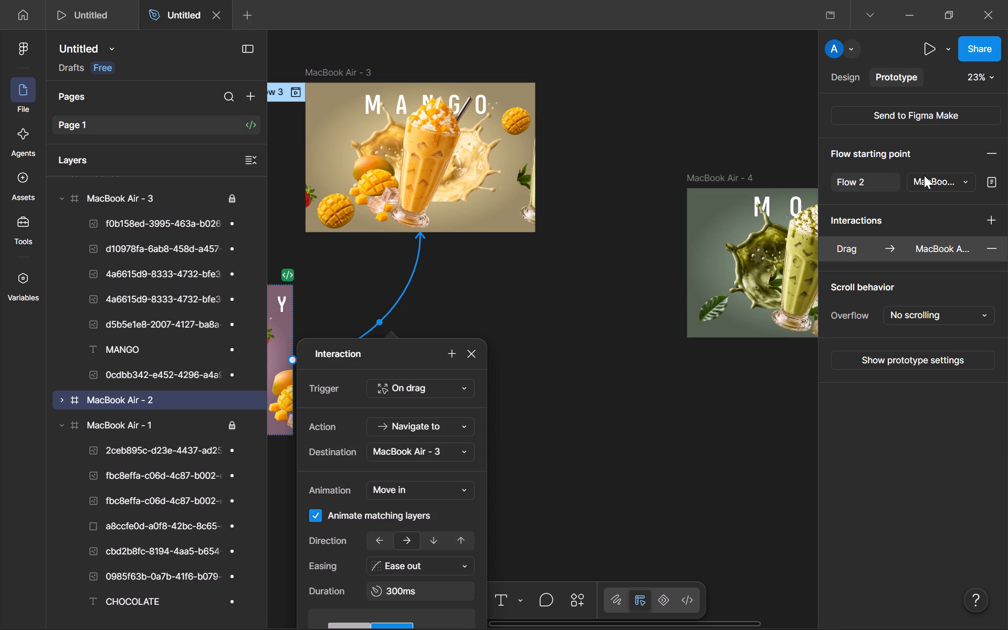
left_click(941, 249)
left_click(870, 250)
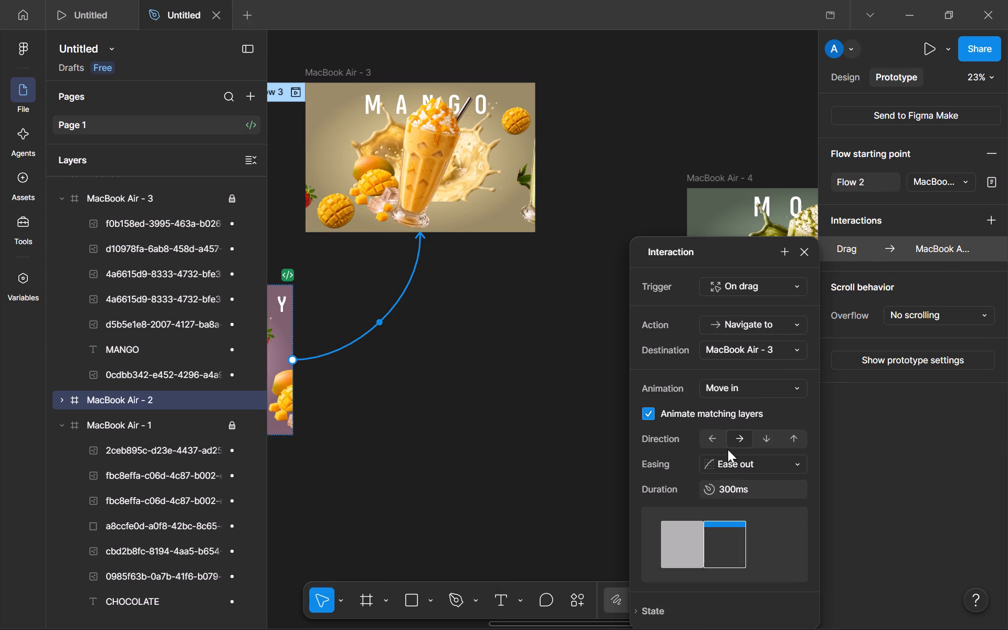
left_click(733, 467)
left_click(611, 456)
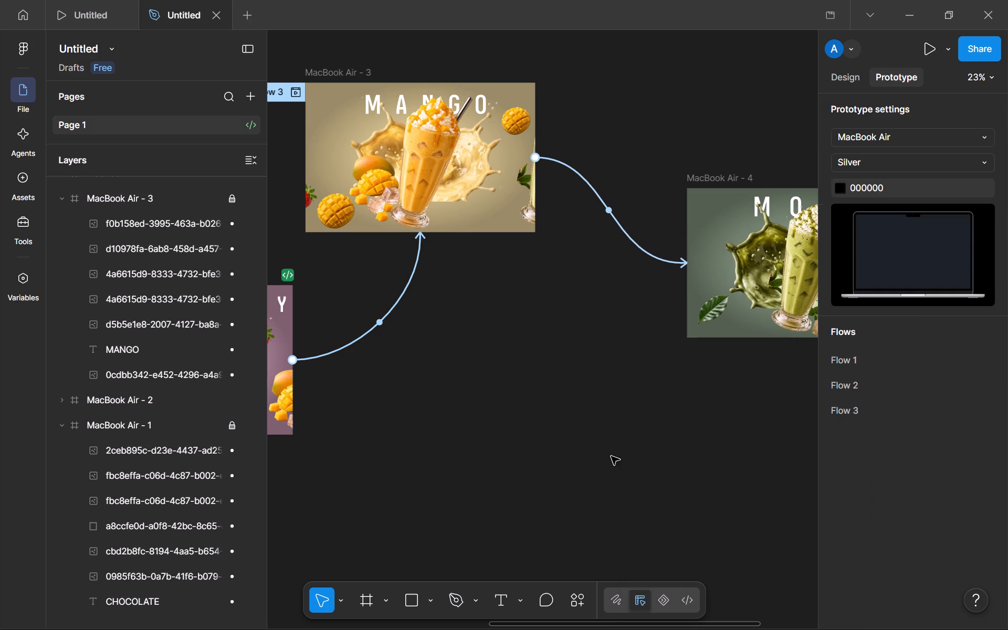
Change the animation of the strawberry frame's drag interaction to MacBook Air - 3 to Push.
left_click(378, 329)
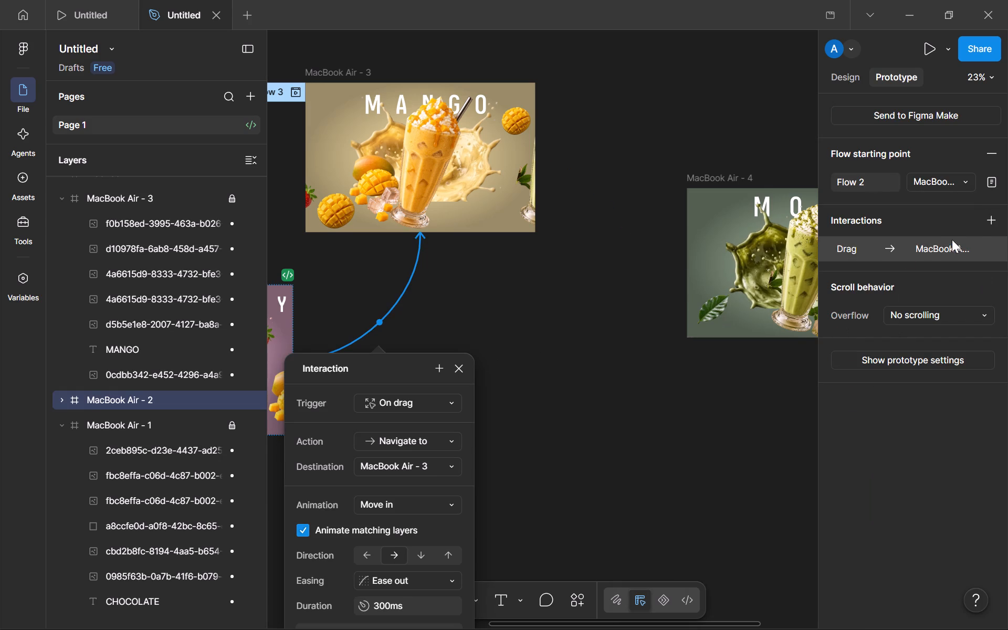
left_click(903, 255)
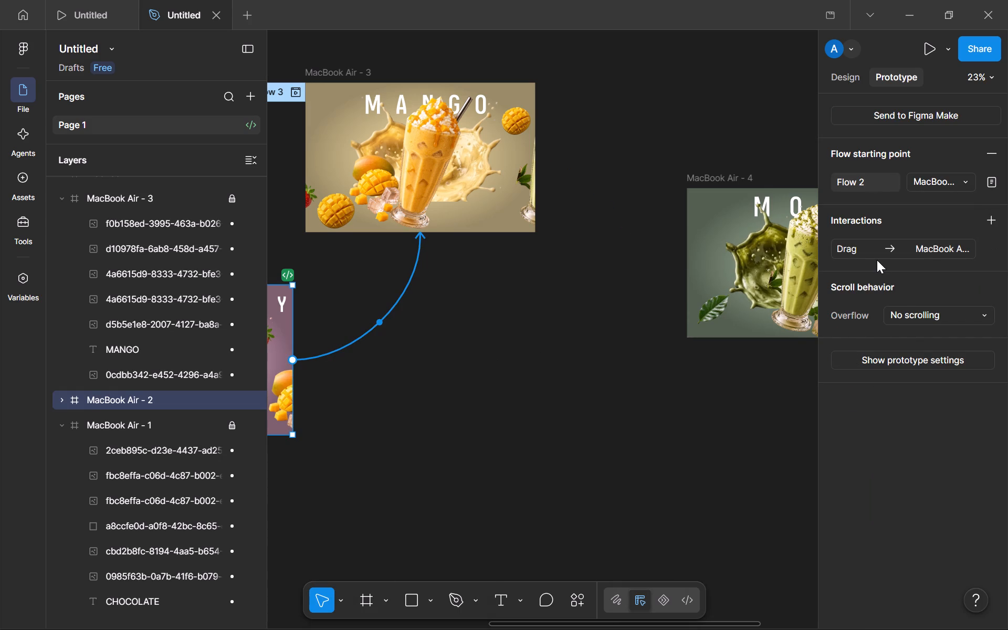
left_click(876, 257)
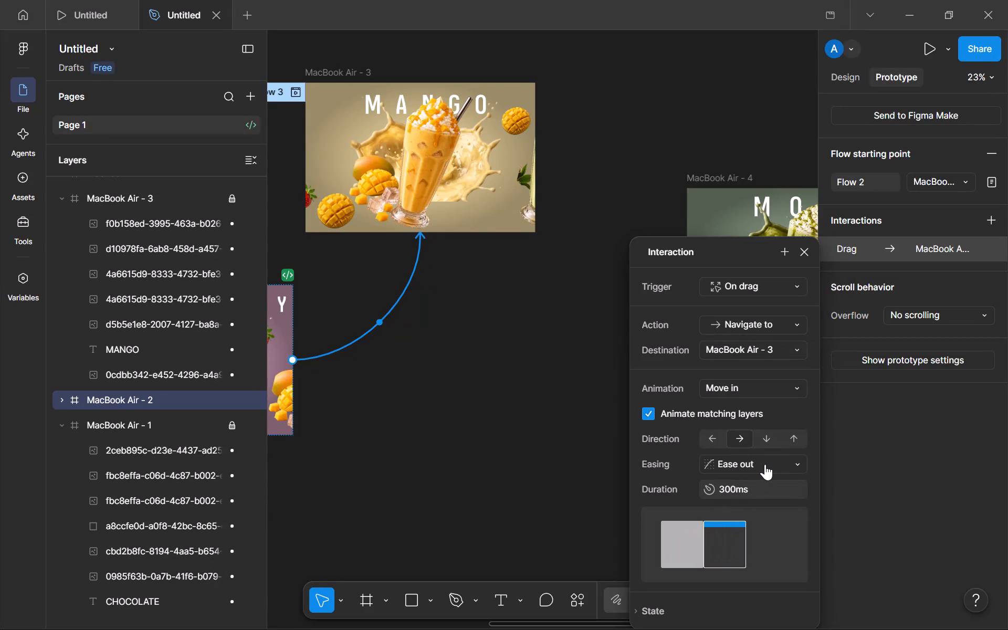
left_click(786, 378)
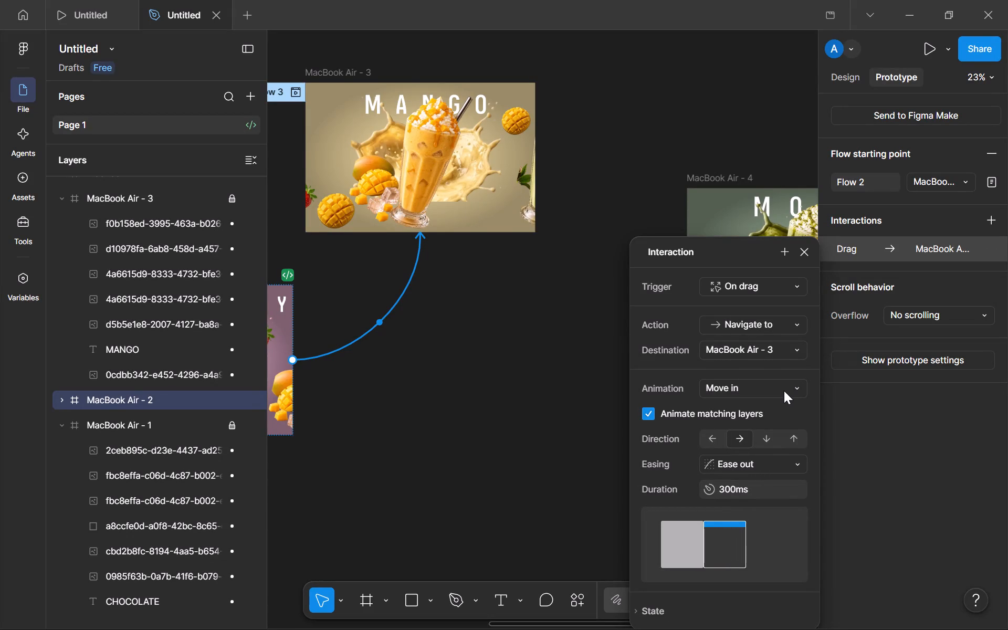
left_click(784, 391)
left_click(764, 423)
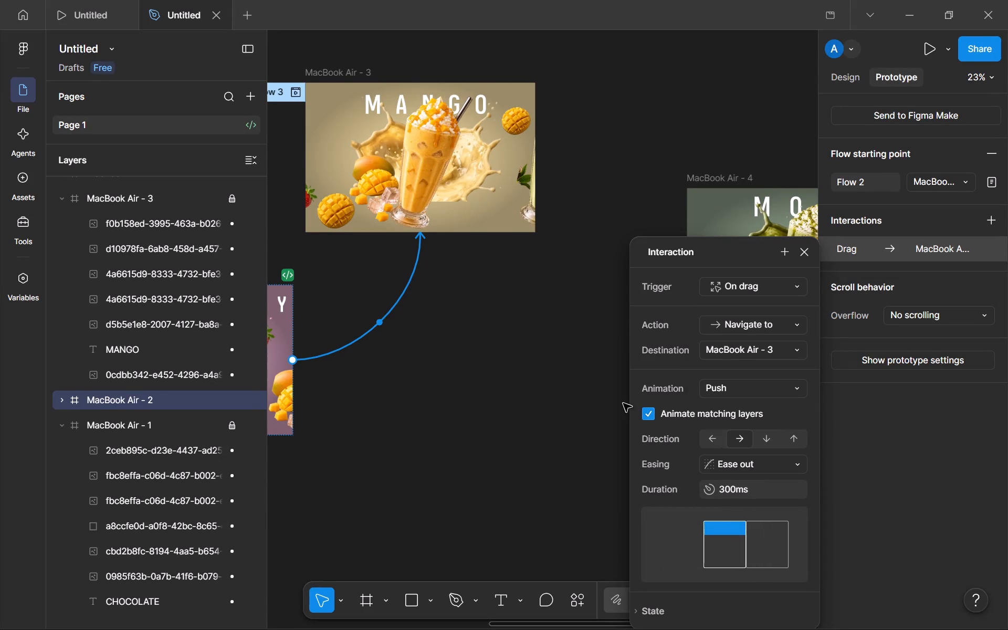
left_click(623, 403)
Change the animation of the chocolate frame's drag interaction to MacBook Air - 2 to Push.
scroll(623, 403, "right", 2)
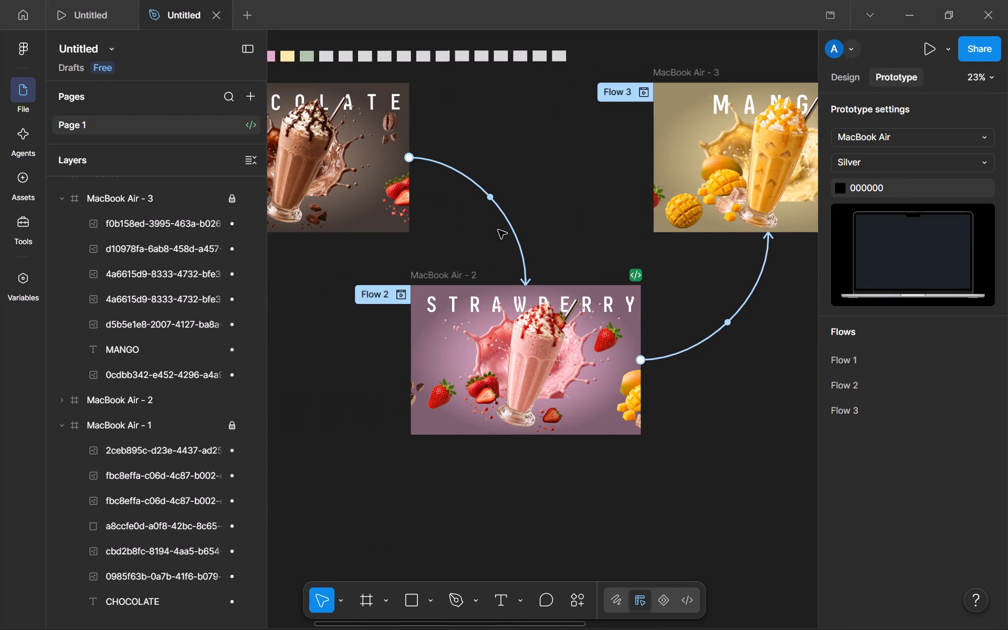
left_click(511, 226)
left_click(972, 249)
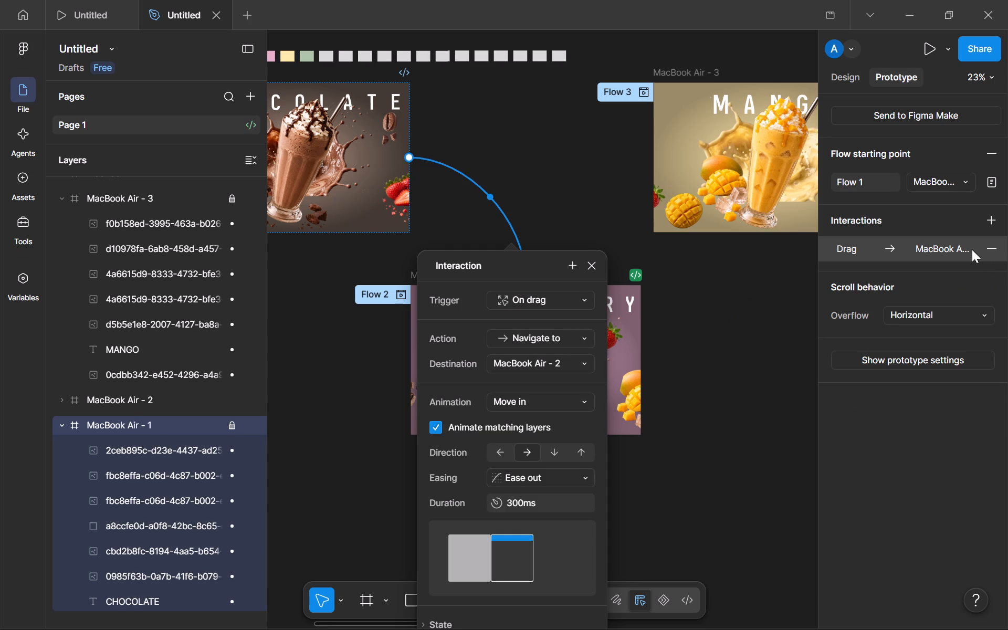
left_click(919, 251)
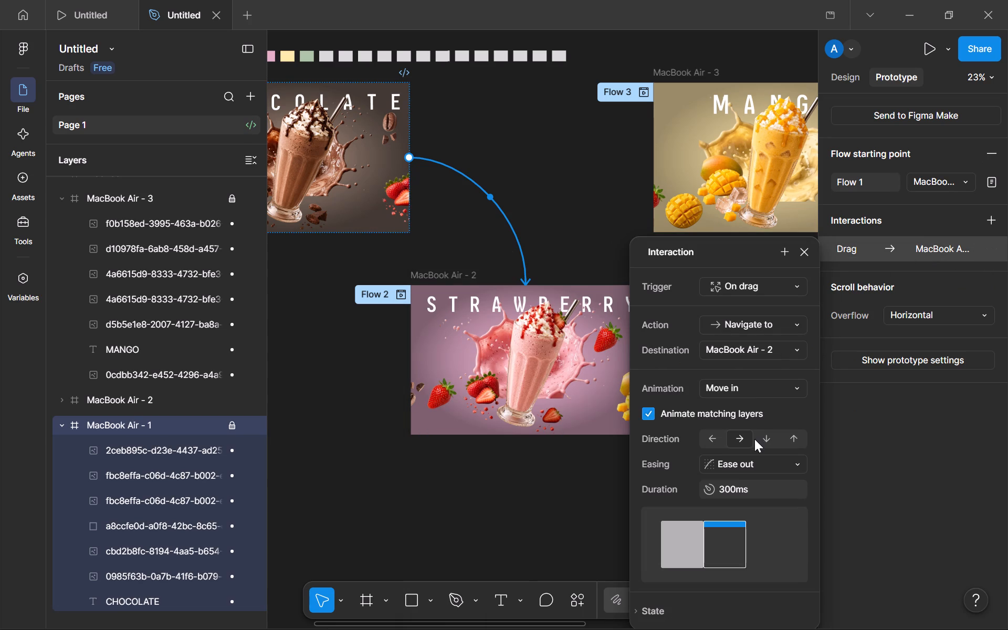
left_click(752, 397)
left_click(752, 428)
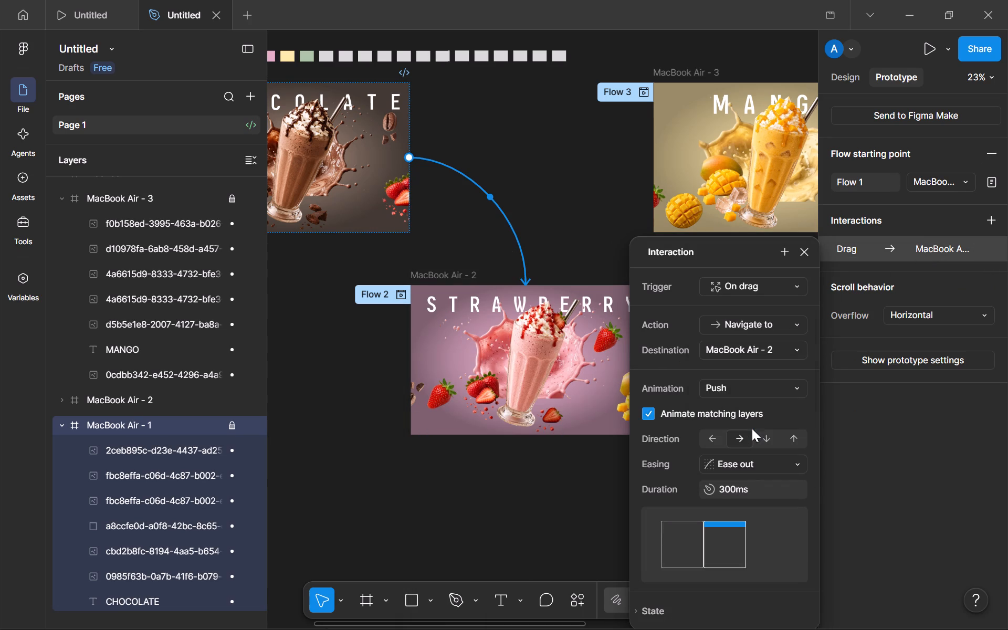
left_click(574, 527)
Add a flow starting point to the mocha frame MacBook Air - 4.
scroll(574, 527, "left", 4)
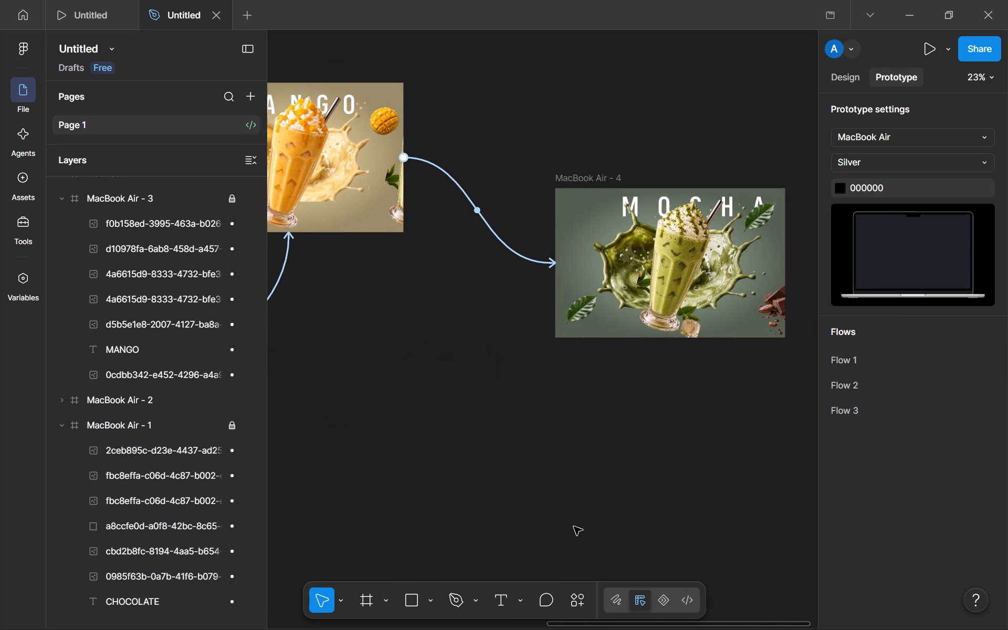
scroll(574, 527, "left", 1)
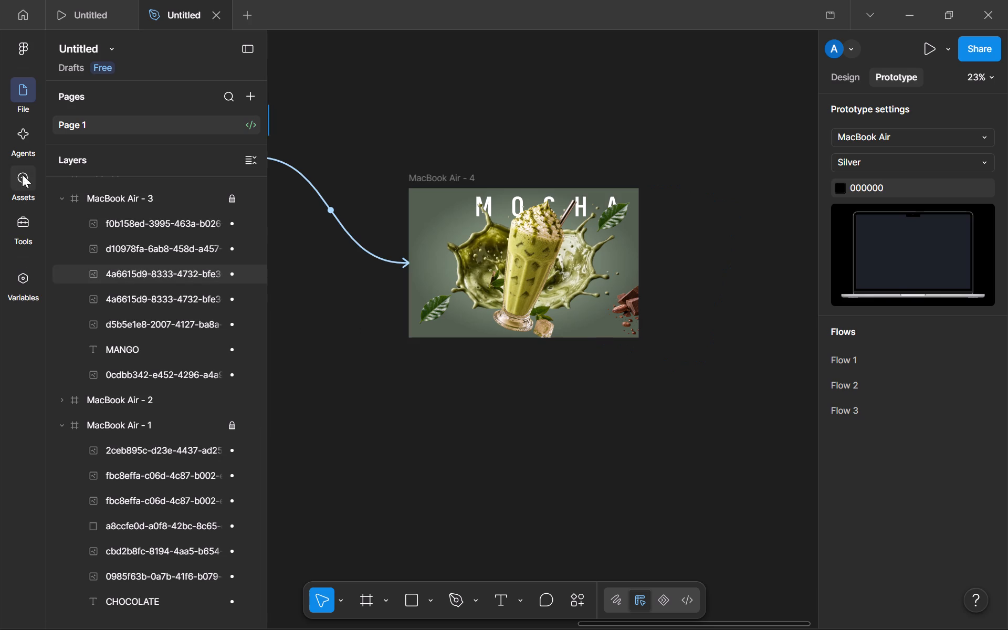
scroll(146, 194, "up", 1)
scroll(148, 238, "up", 1)
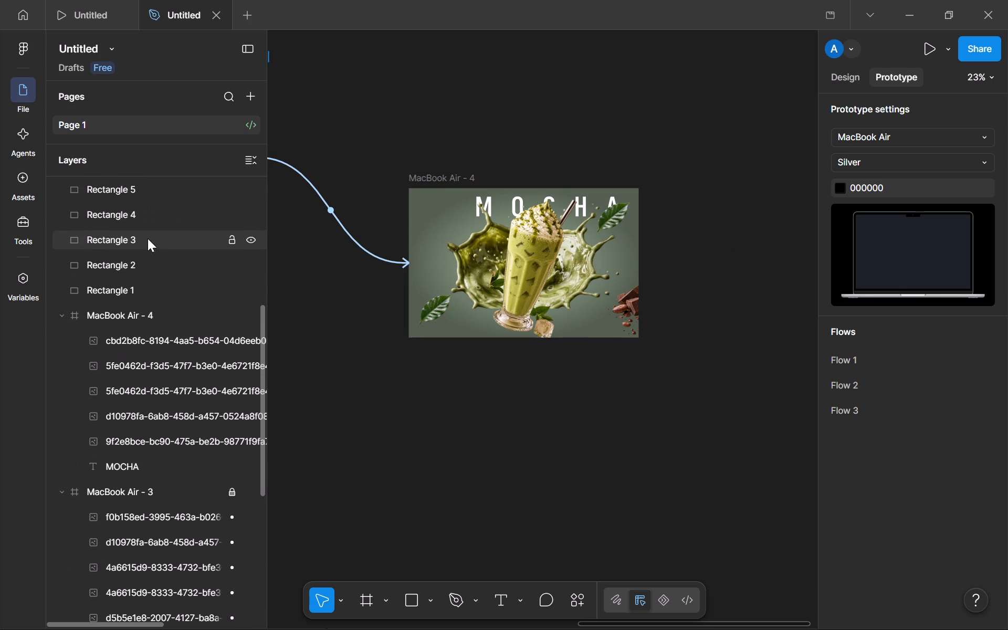
left_click(117, 337)
left_click(123, 324)
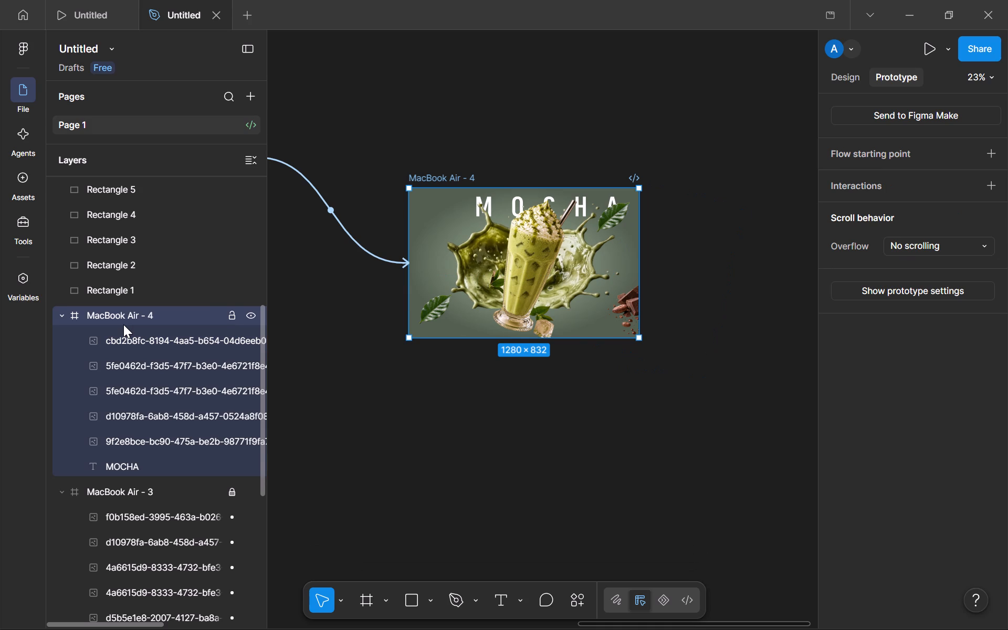
left_click(967, 155)
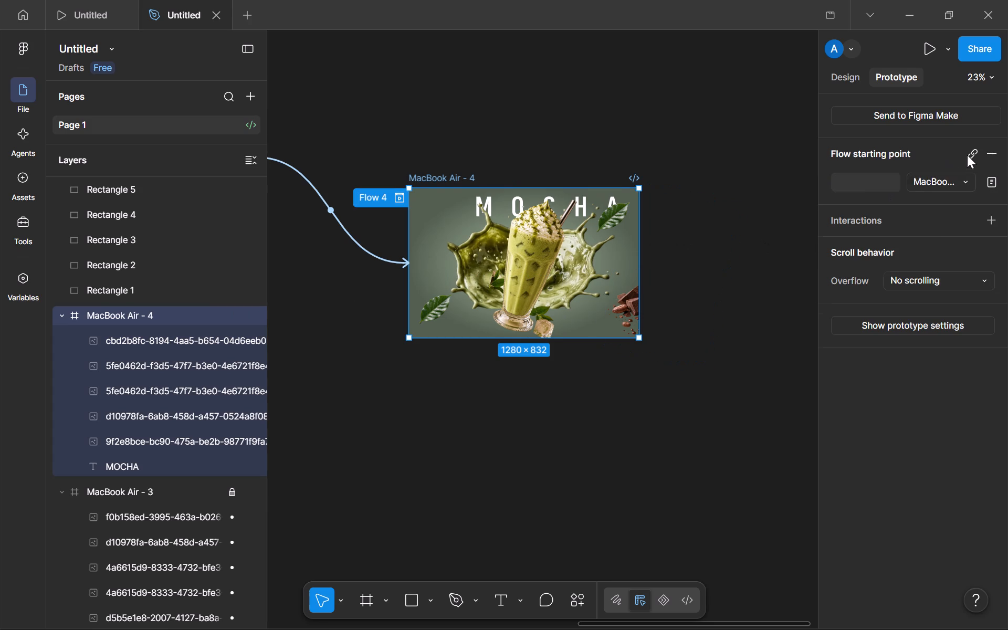
Add an On drag interaction to the mocha frame that navigates to MacBook Air - 1, with a Push animation and matching layers animated.
left_click(885, 220)
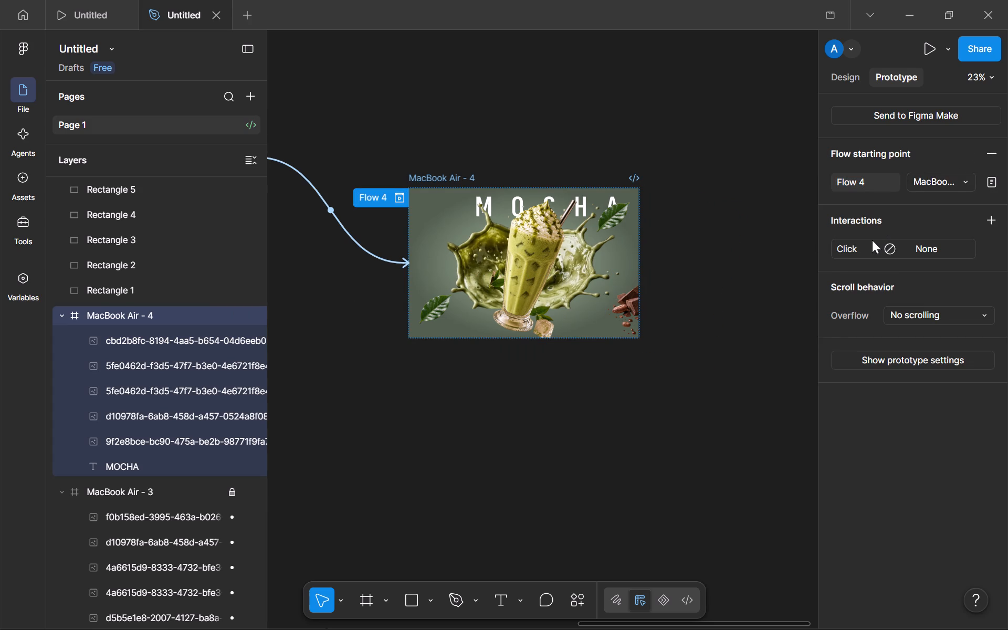
left_click(872, 240)
left_click(764, 284)
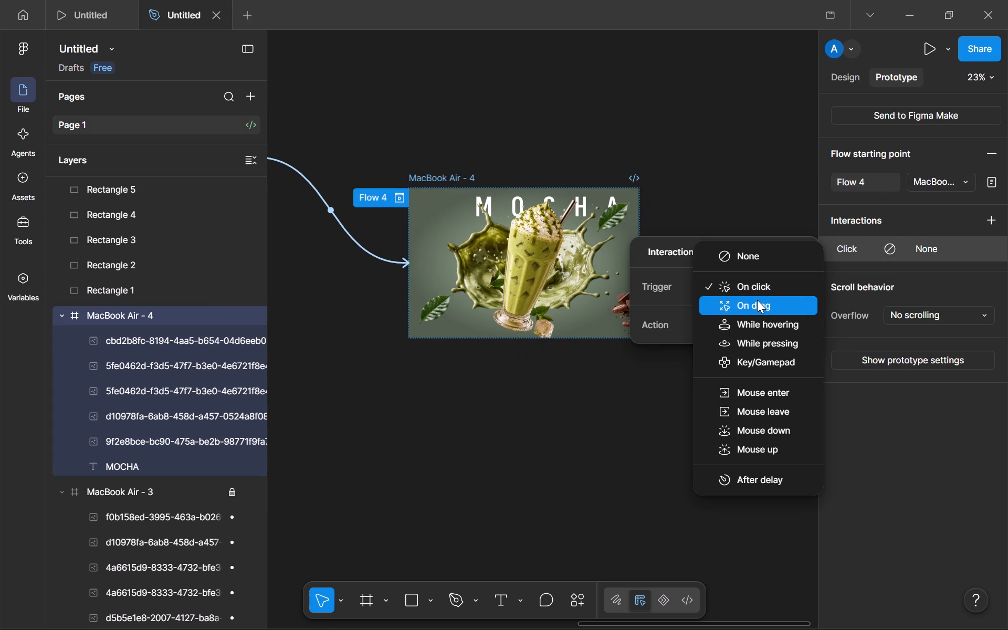
left_click(757, 300)
left_click(954, 244)
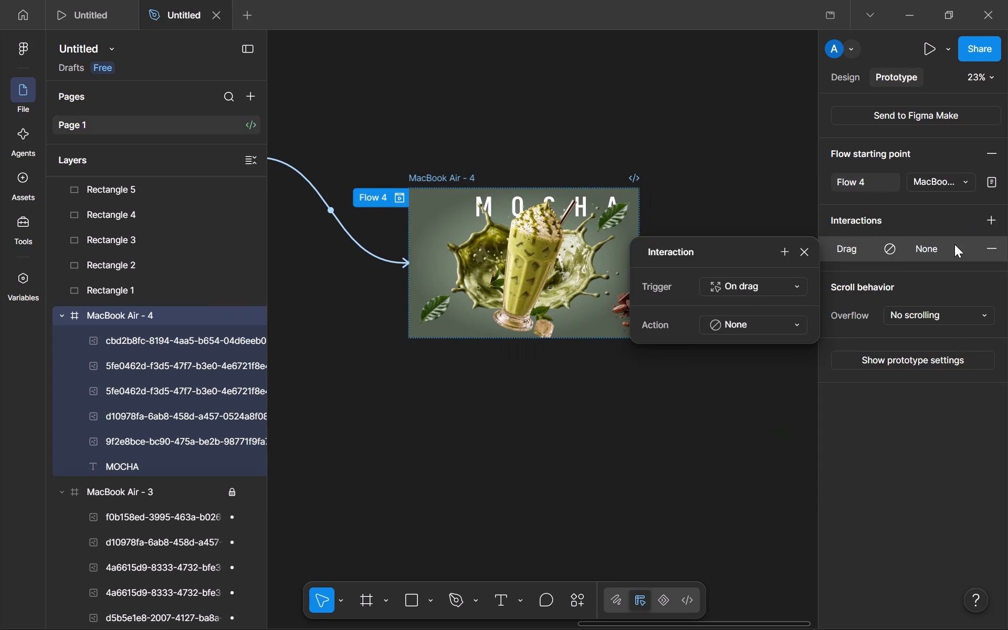
left_click(933, 250)
left_click(759, 326)
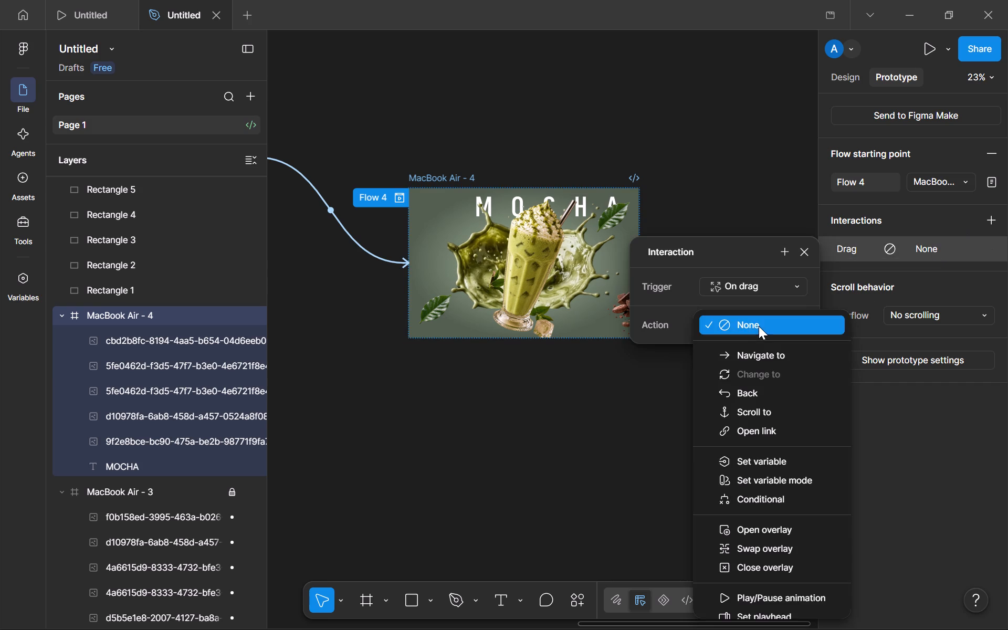
left_click(773, 350)
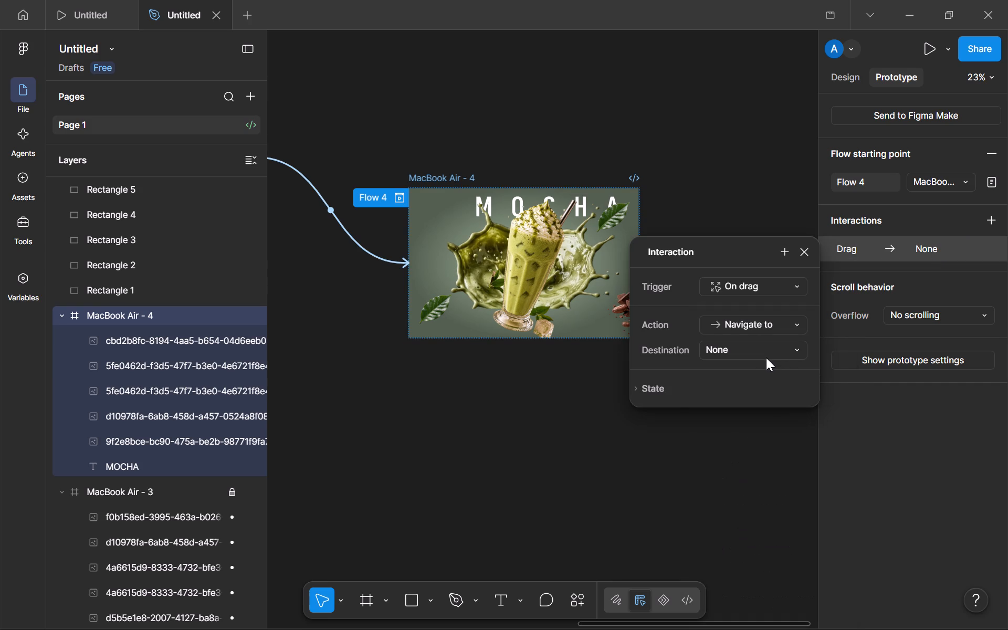
left_click(766, 358)
left_click(767, 356)
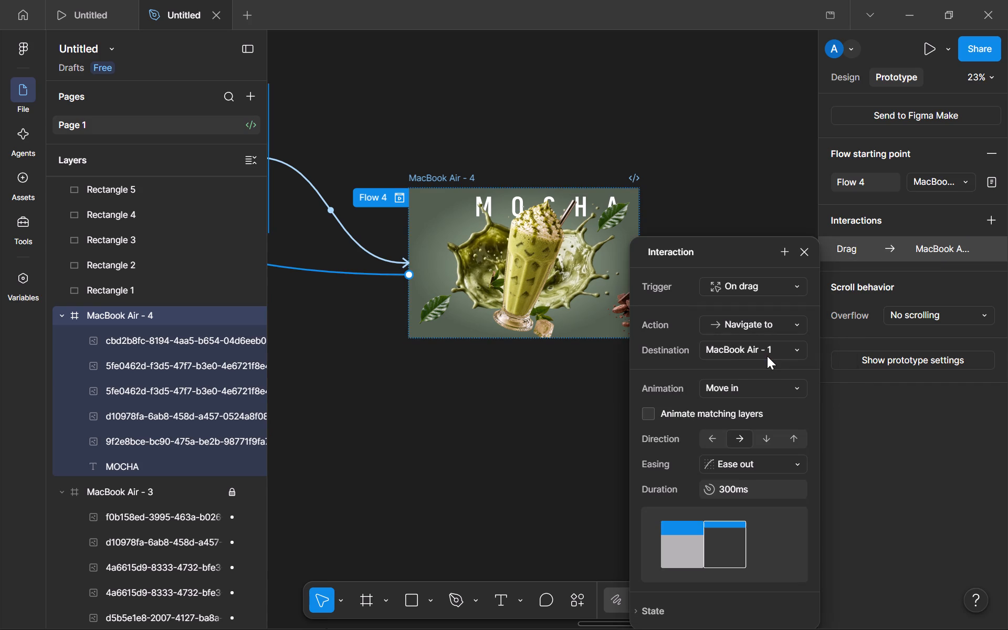
left_click_drag(642, 406, 657, 413)
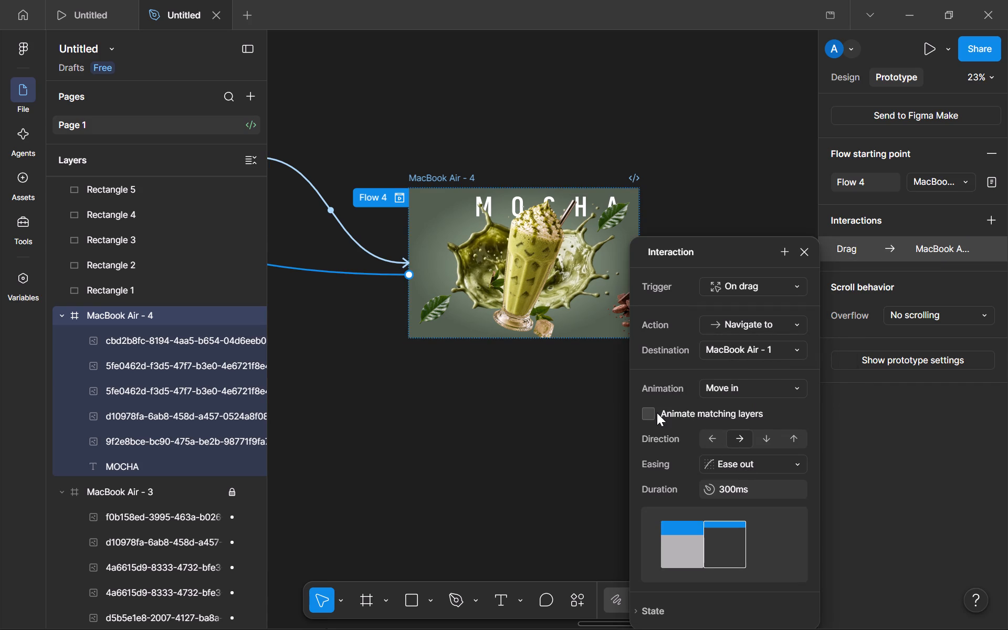
left_click(657, 413)
left_click(736, 388)
left_click(732, 426)
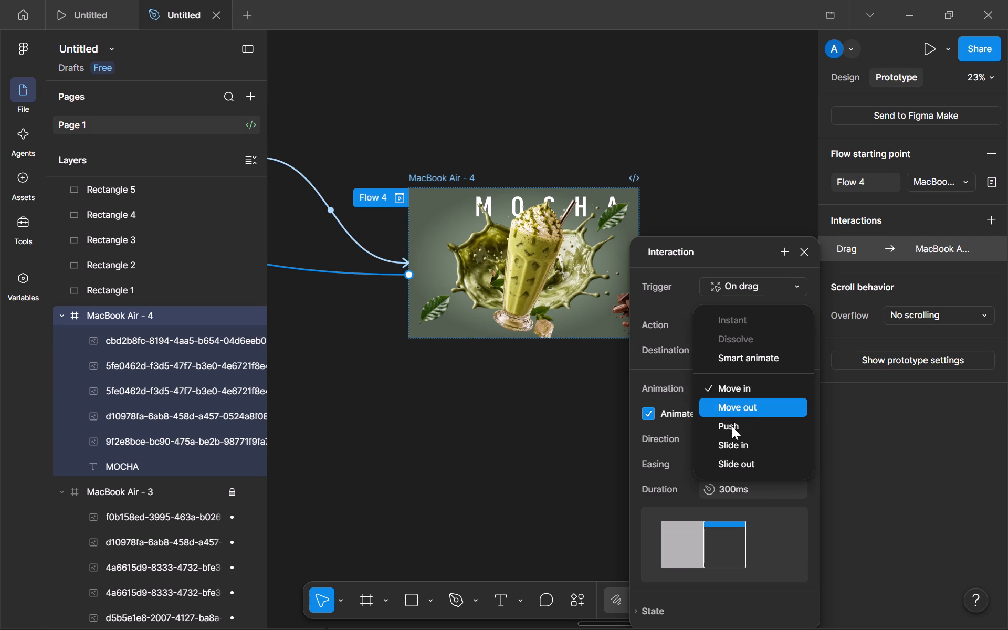
left_click(528, 497)
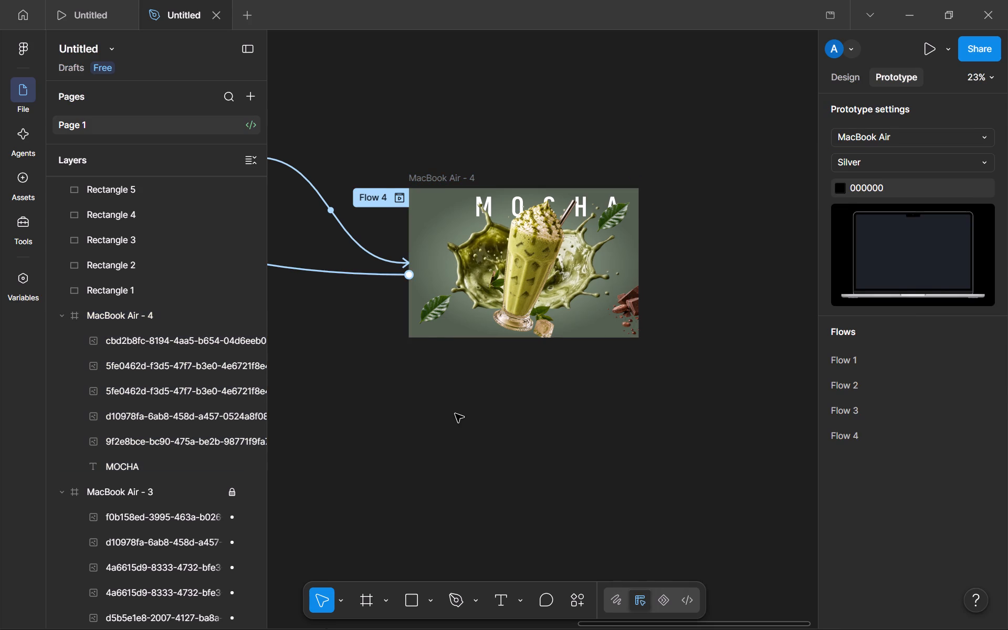
Present the prototype from Flow 1 and advance repeatedly through the milkshake frames to check the transitions.
scroll(455, 414, "right", 3)
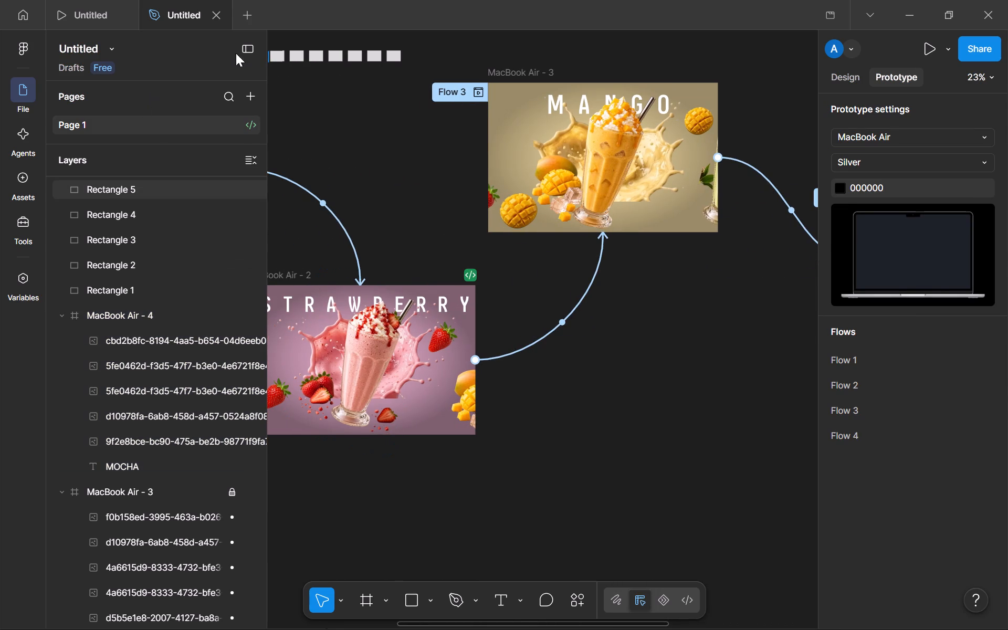
left_click(929, 54)
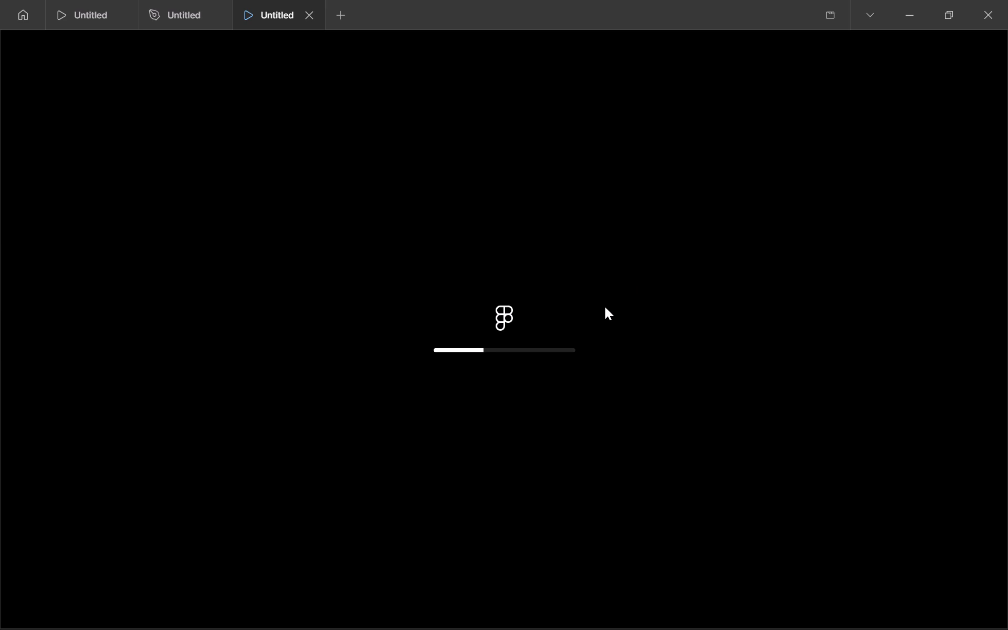
scroll(605, 307, "left", 7)
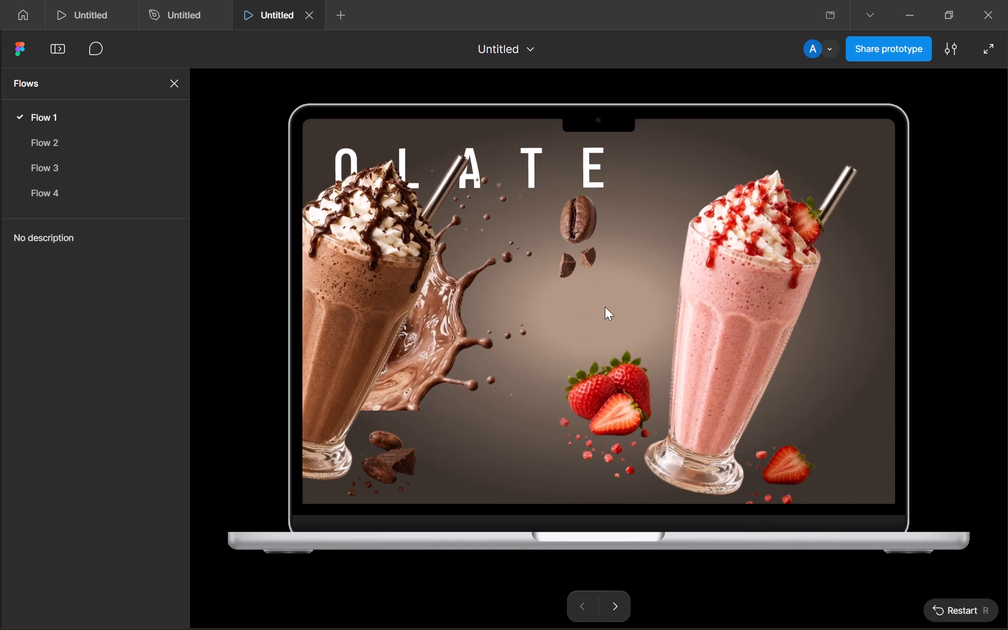
scroll(605, 307, "left", 13)
scroll(605, 307, "left", 10)
scroll(605, 307, "right", 4)
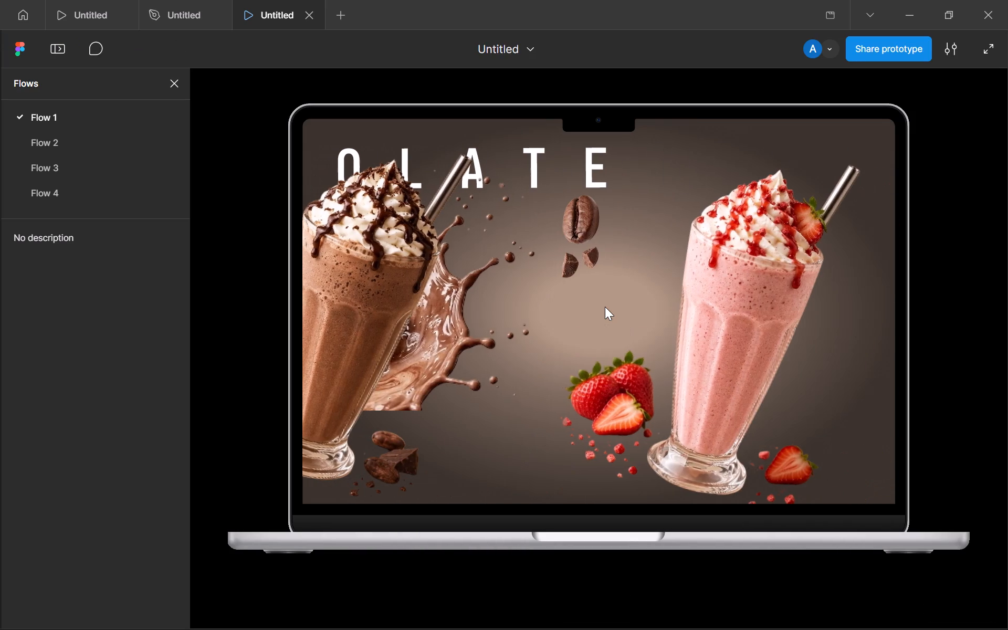
scroll(605, 307, "right", 5)
key("Right")
key("Right")
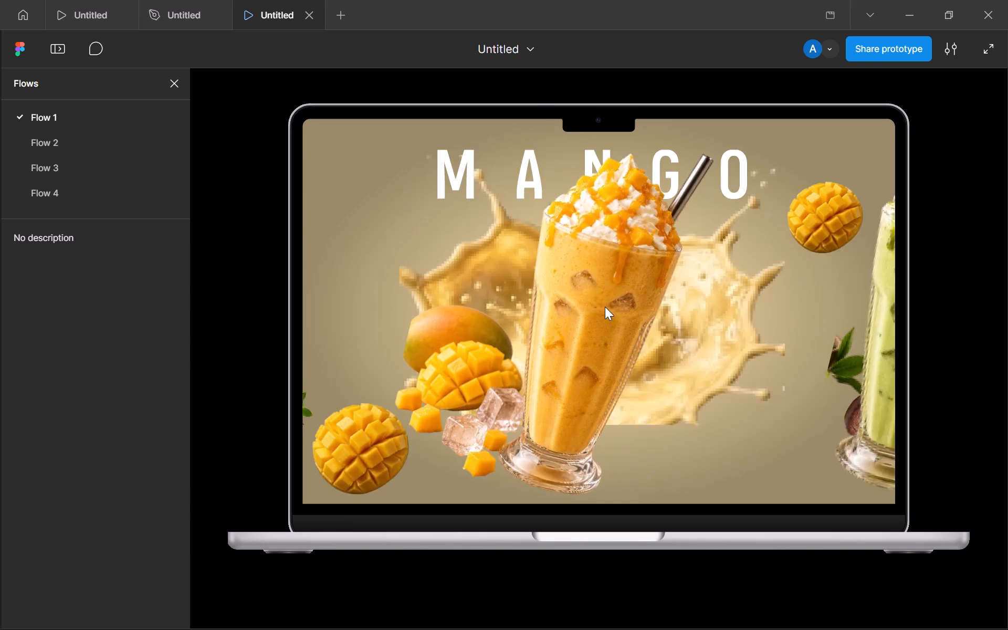
key("Right")
key("Right")
key("Right")
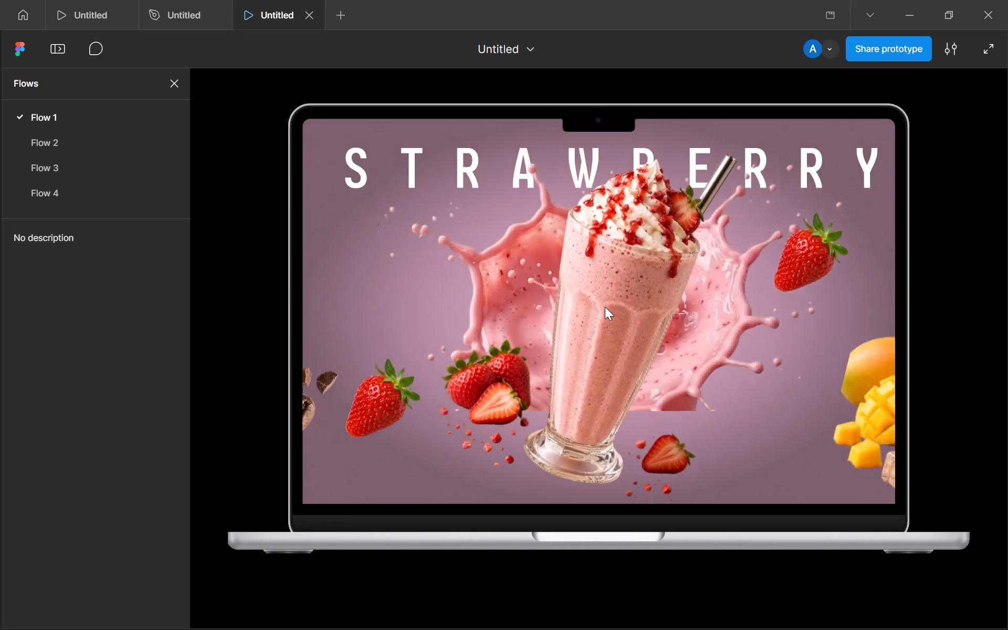
key("Right")
key("Right")
key("Right")
key("Right")
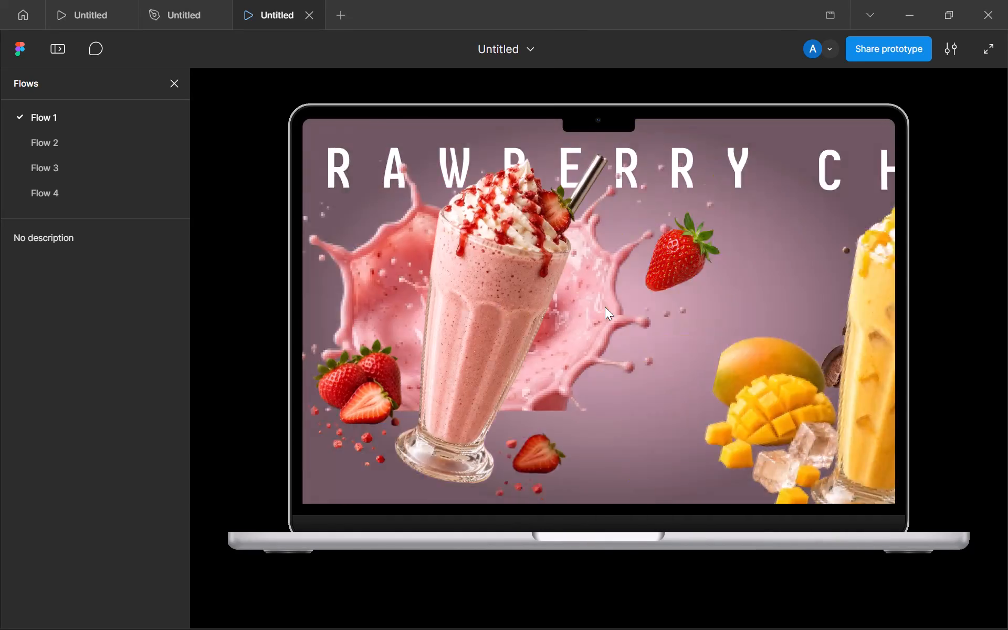
key("Right")
key("Right")
key("Right")
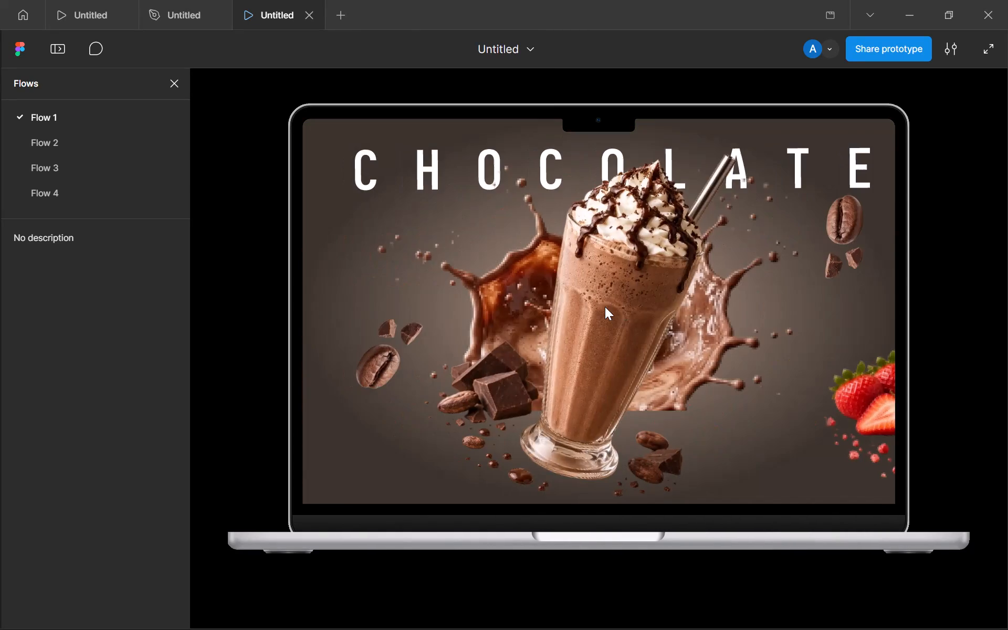
key("Right")
key("Right")
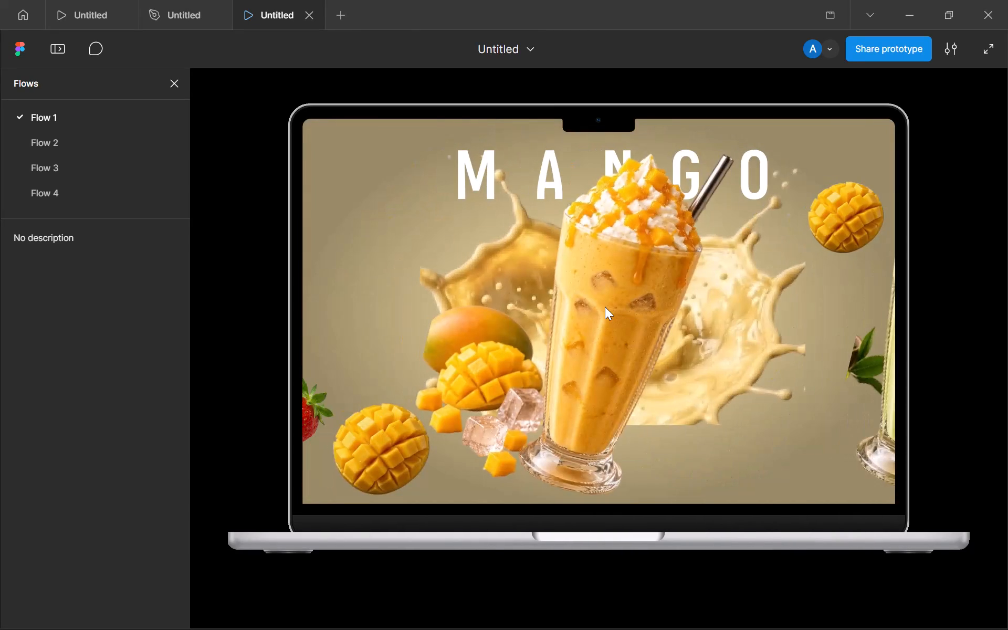
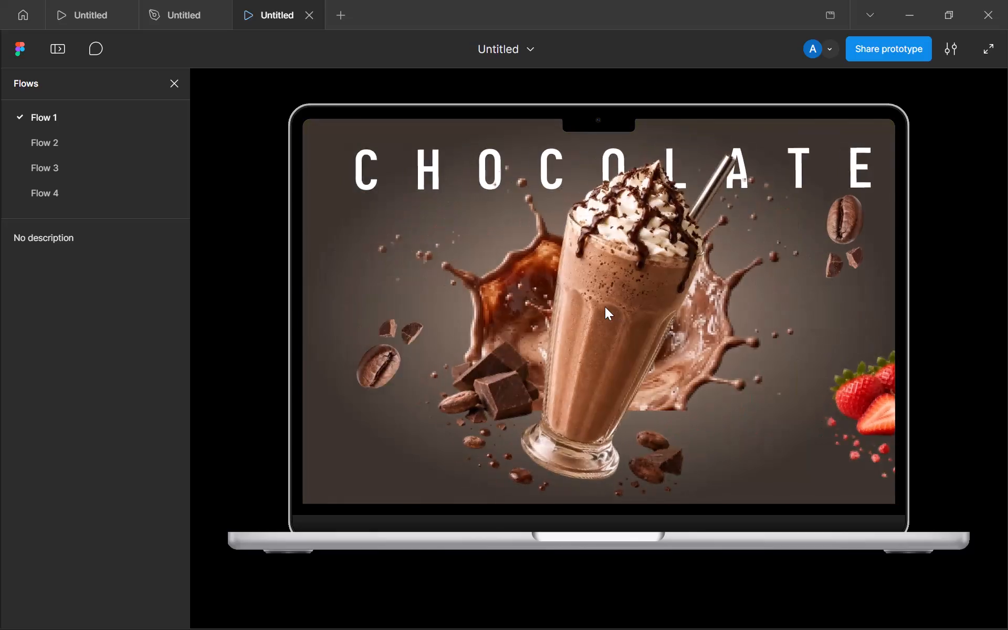
Advance the preview to the strawberry frame and try swiping horizontally to test its drag transition.
key("Right")
scroll(605, 307, "left", 15)
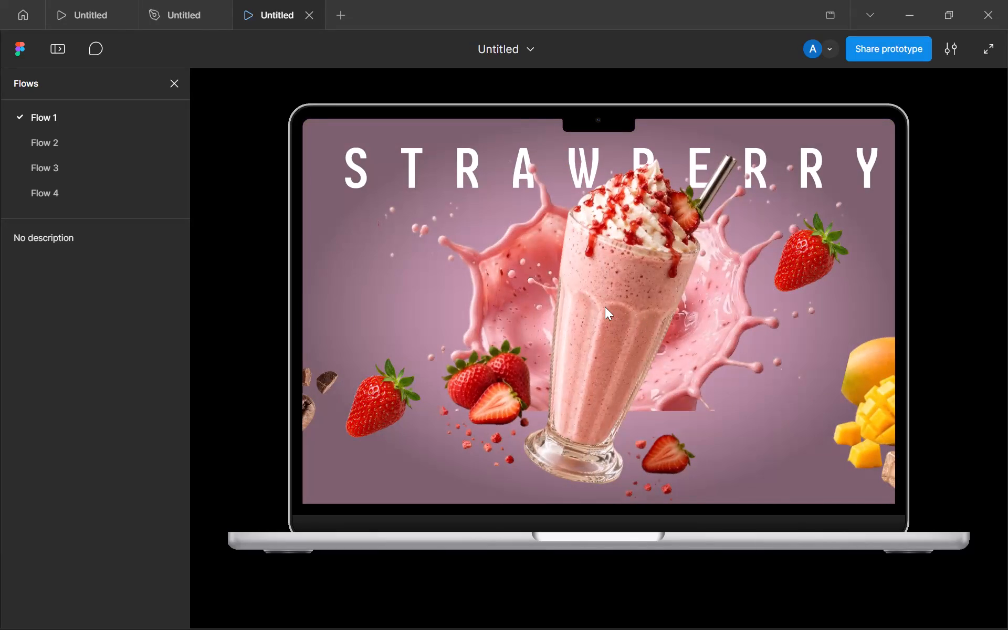
scroll(605, 307, "right", 7)
scroll(605, 307, "left", 7)
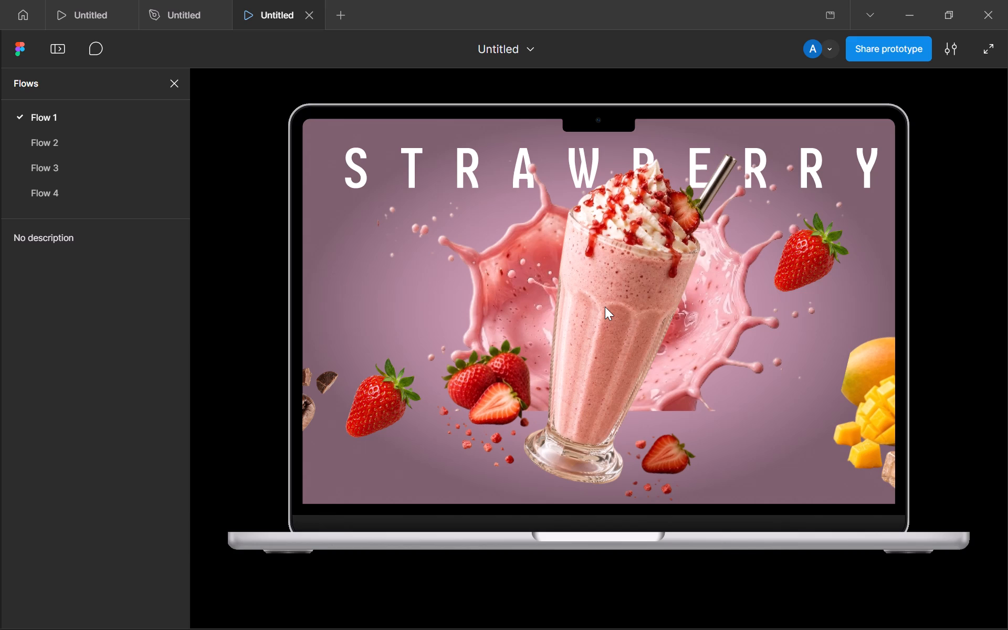
scroll(605, 307, "left", 2)
Advance repeatedly through the mango, mocha, chocolate and strawberry frames to check the Push transitions, and close the preview.
key("Right")
key("Right")
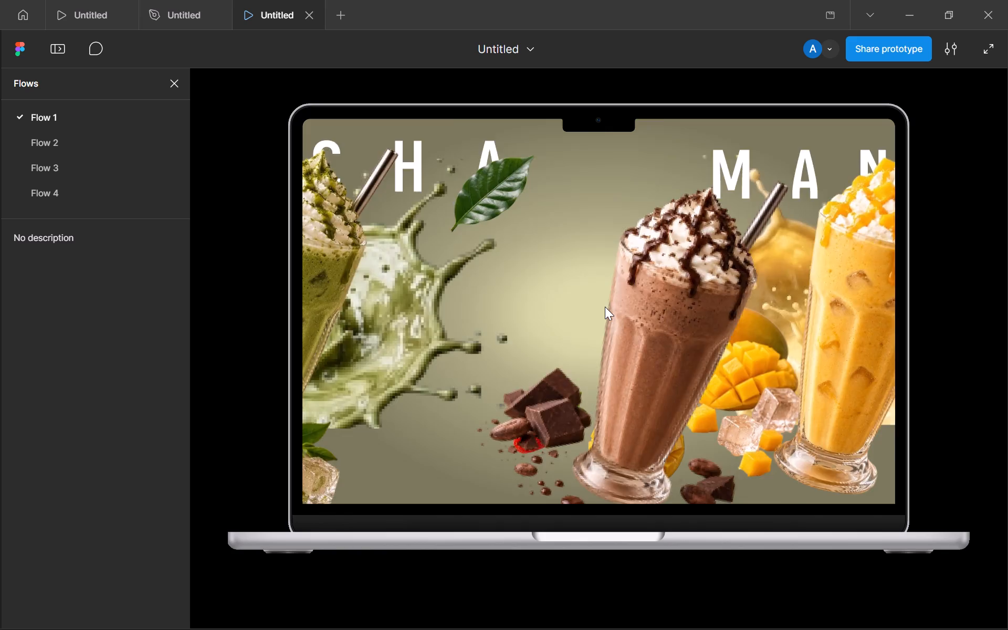
key("Right")
key("Right")
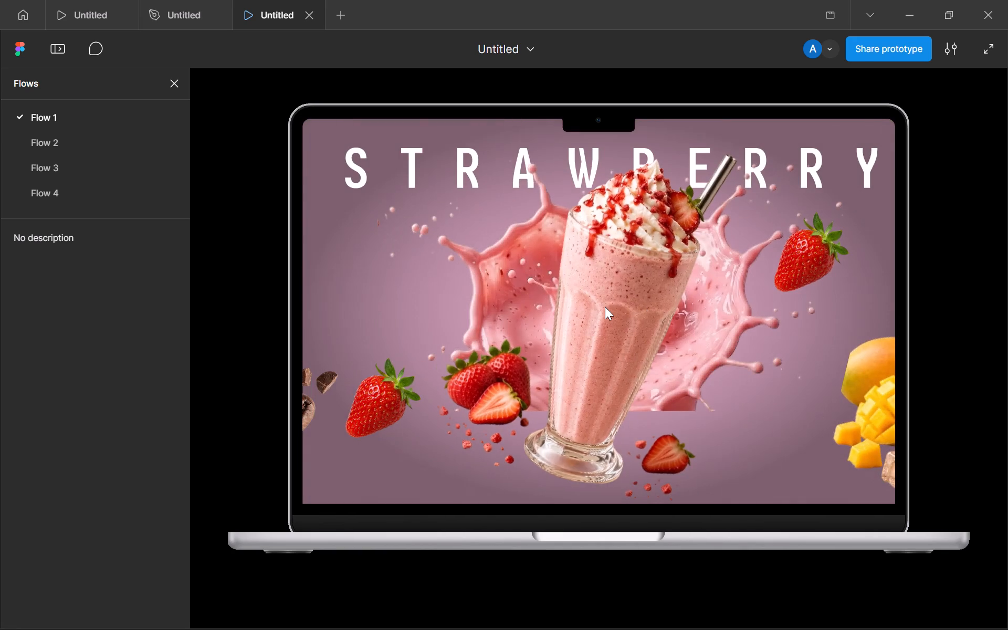
key("Right")
key("Right")
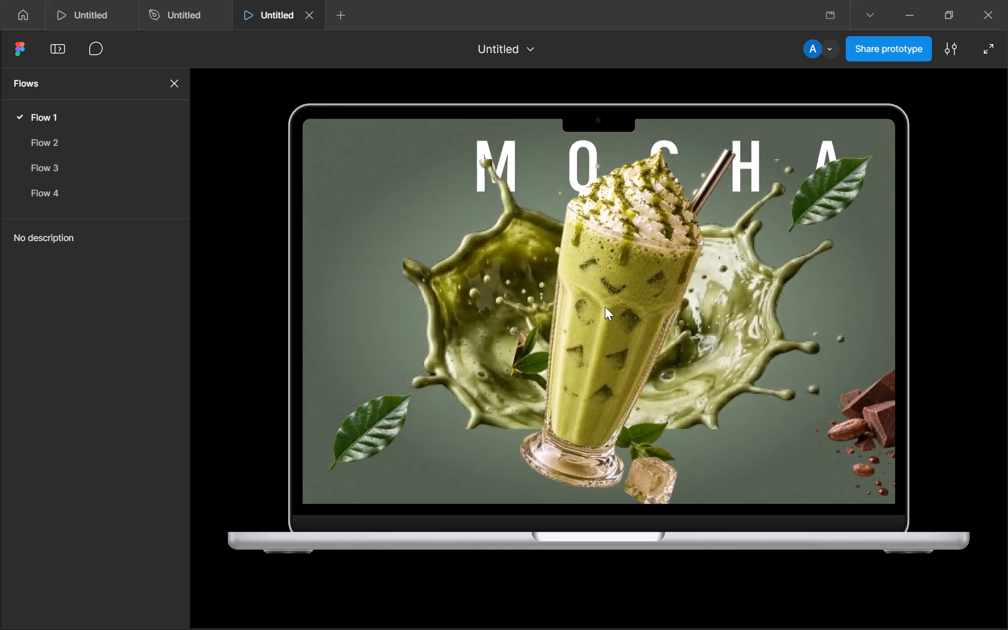
key("Right")
left_click(605, 307)
key("Right")
key("Right")
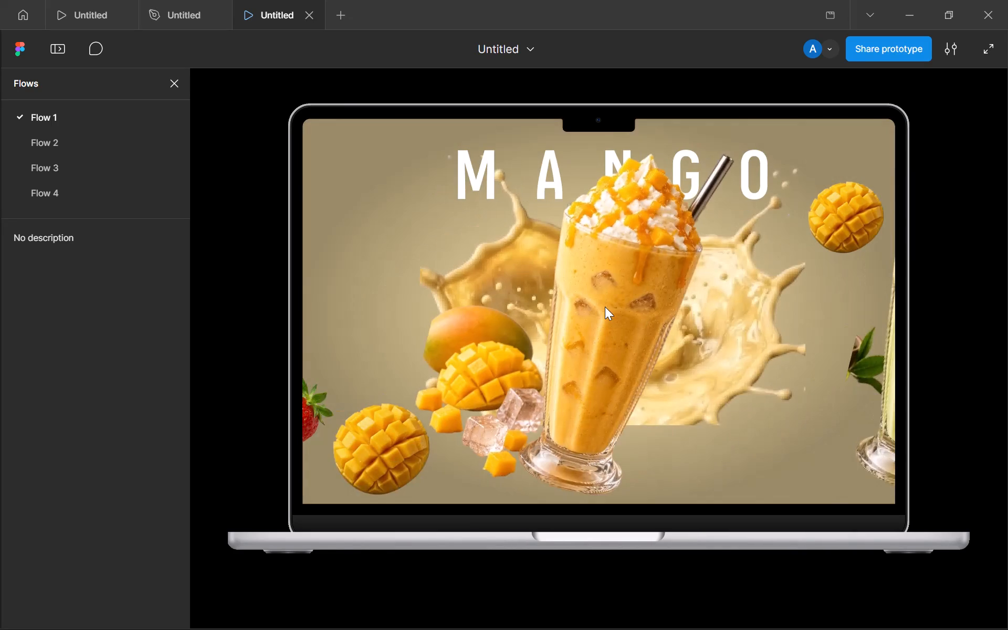
key("Right")
key("Right")
key("Right")
key("Right")
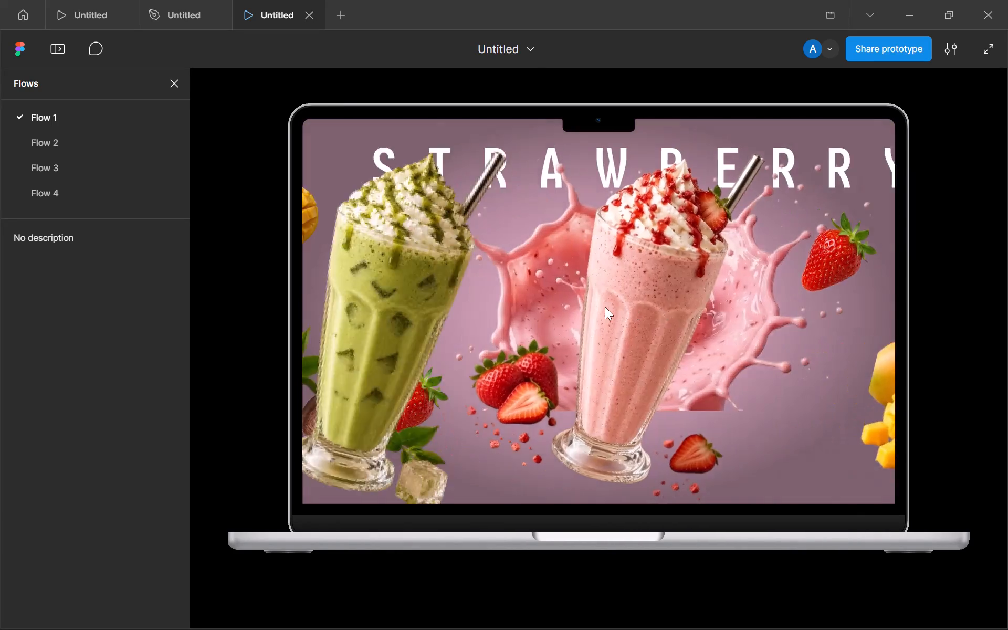
key("Right")
key("Right")
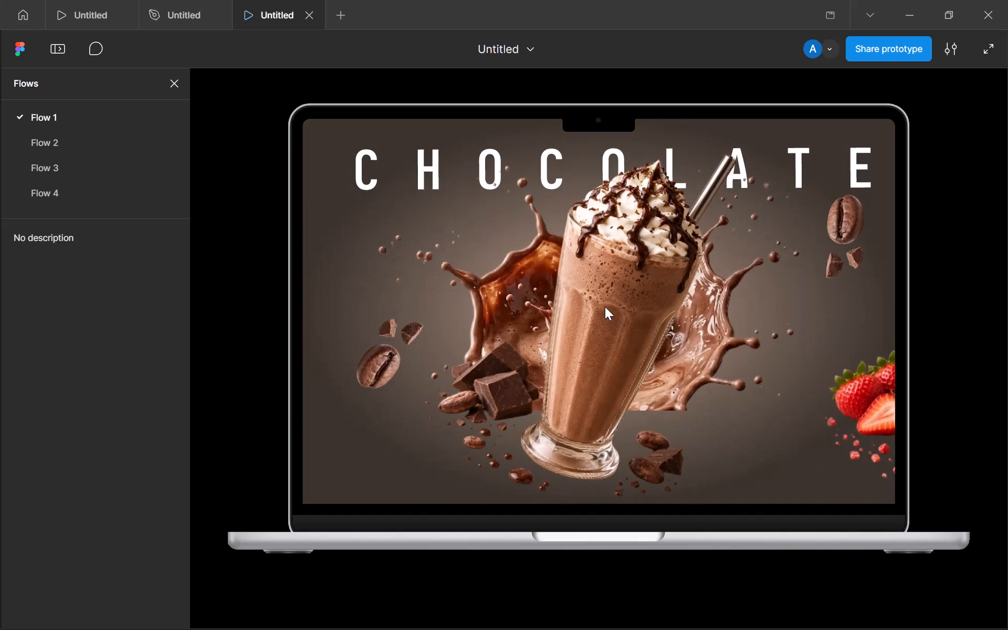
left_click(303, 20)
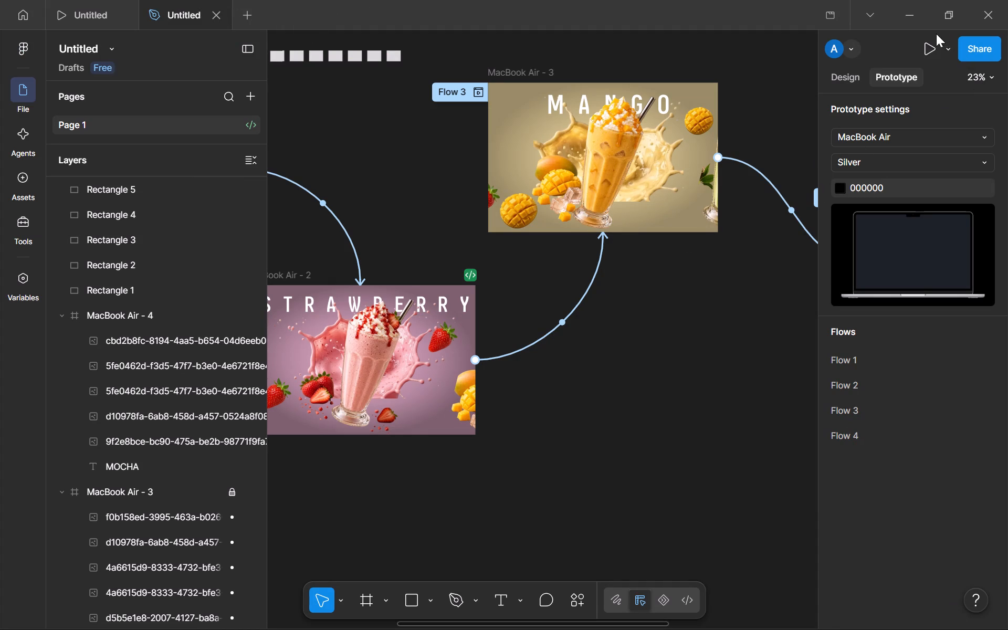
Present the prototype again from Flow 1 and test horizontal and vertical swiping on the chocolate frame.
left_click(921, 51)
left_click(929, 61)
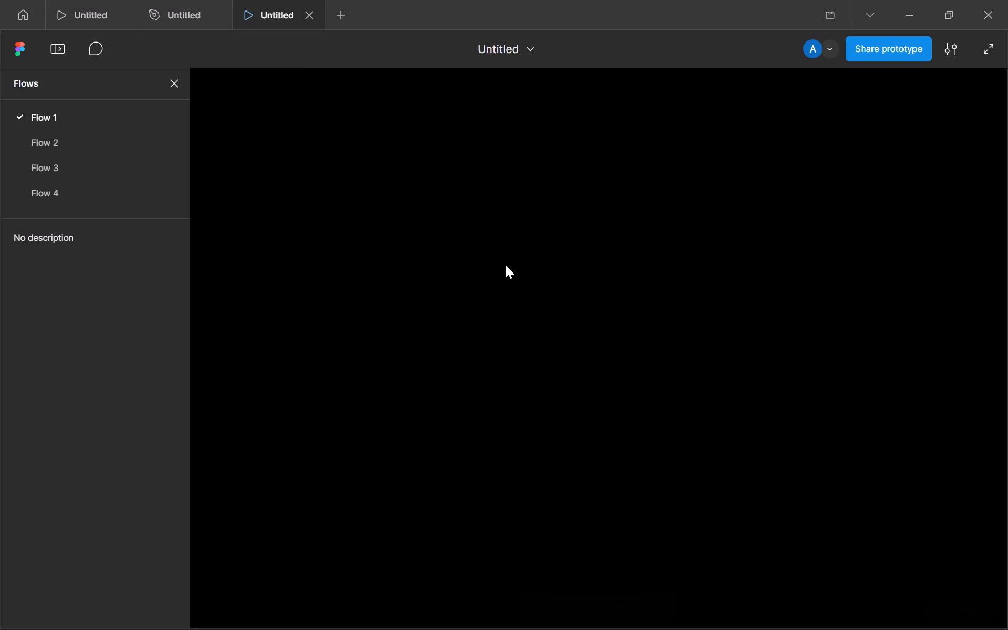
scroll(506, 265, "left", 14)
scroll(506, 265, "right", 1)
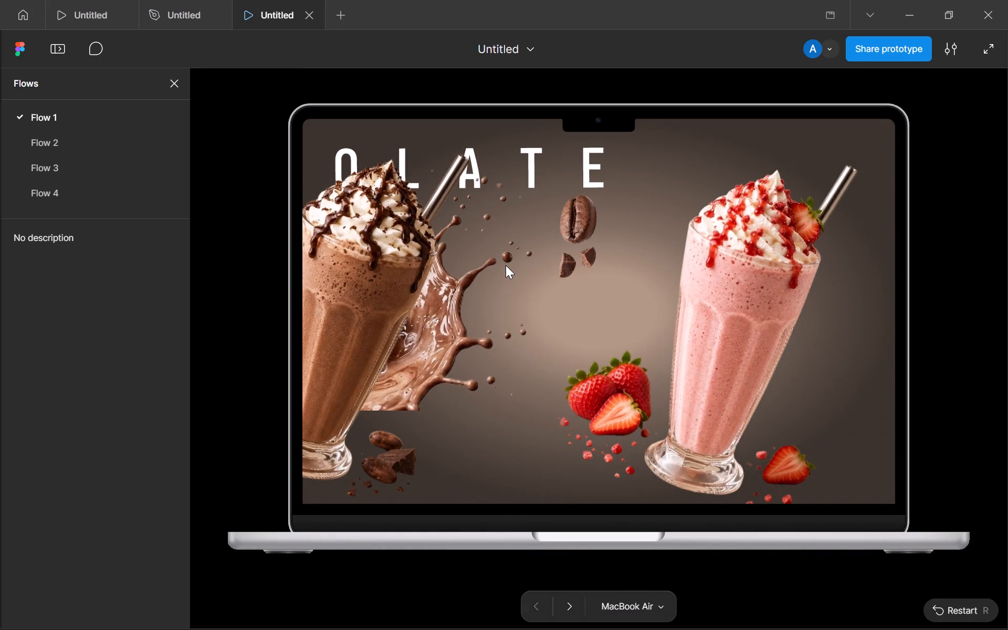
scroll(506, 265, "right", 1)
scroll(506, 265, "left", 9)
scroll(506, 265, "down", 1)
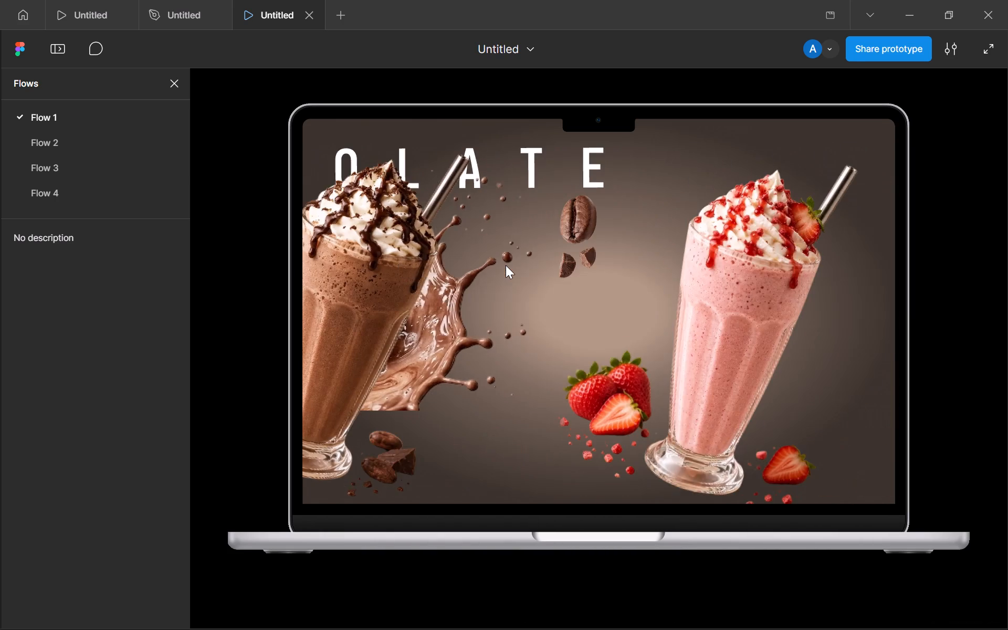
scroll(506, 265, "down", 2)
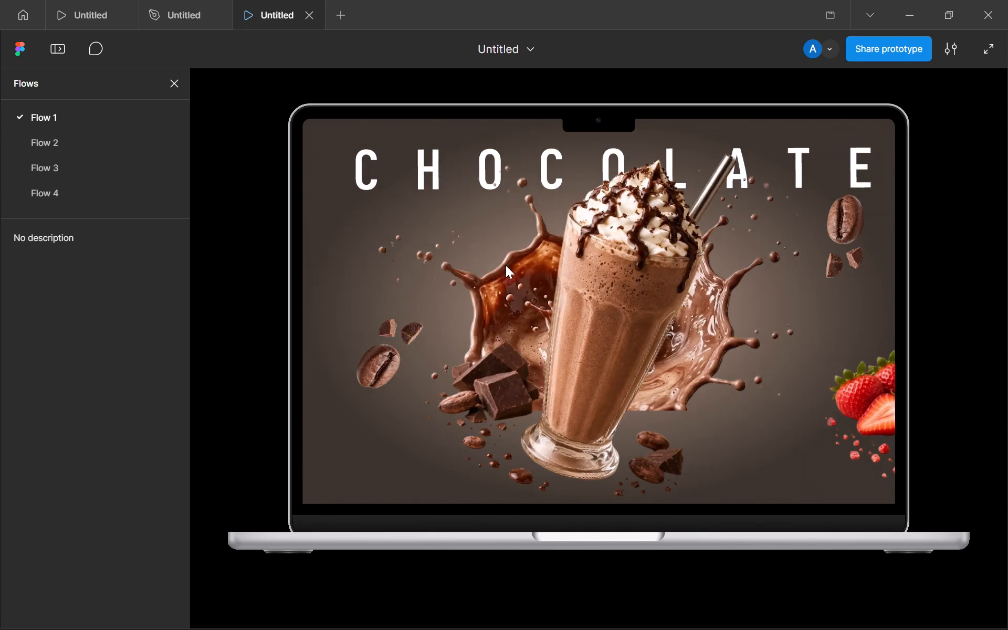
scroll(506, 265, "down", 1)
scroll(820, 373, "right", 3)
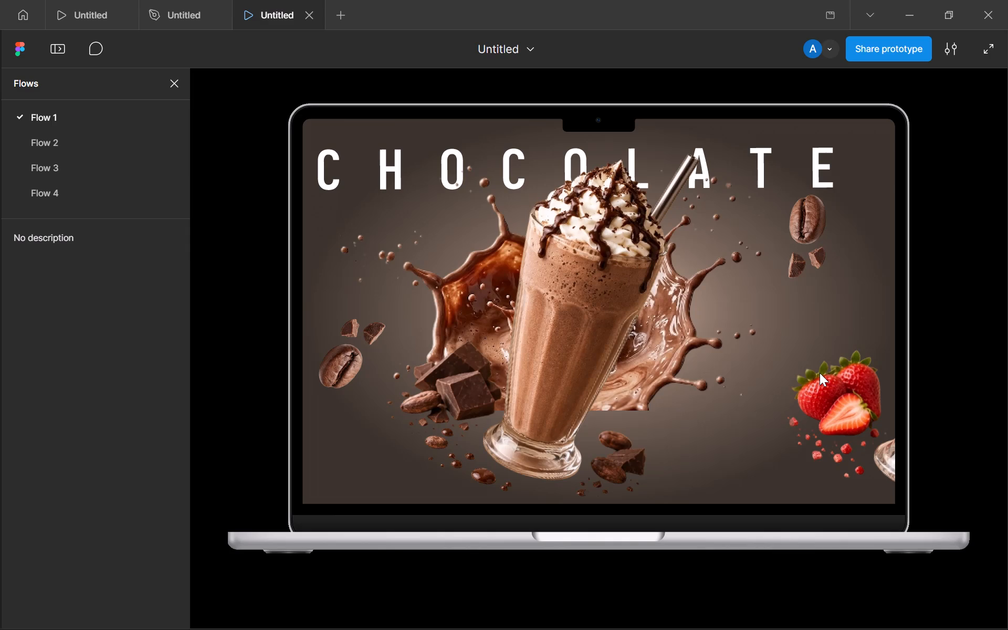
scroll(820, 373, "left", 4)
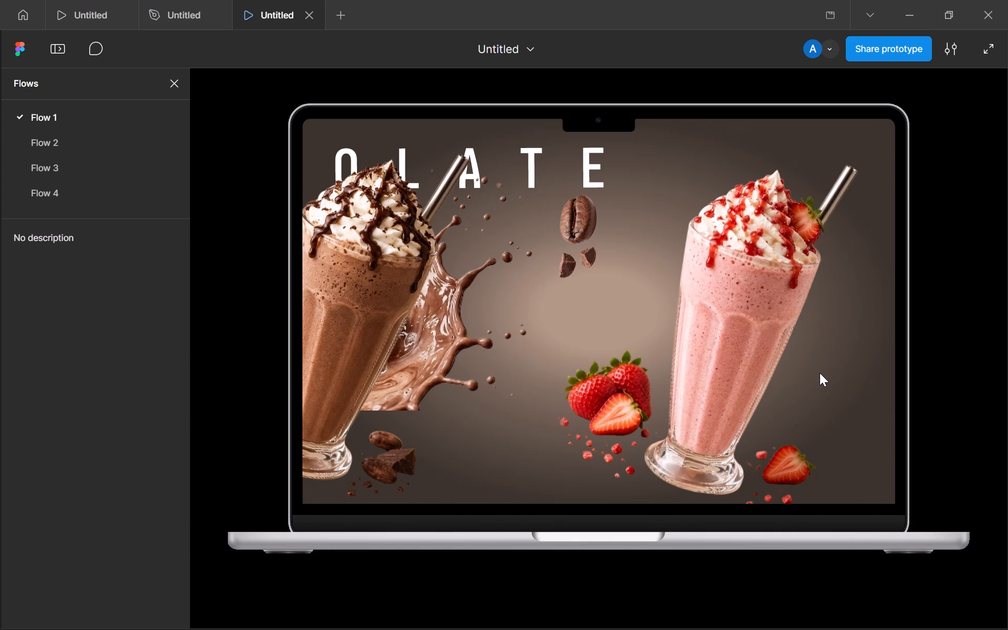
Advance through the milkshake frames, try swiping horizontally again, and close the preview.
key("Right")
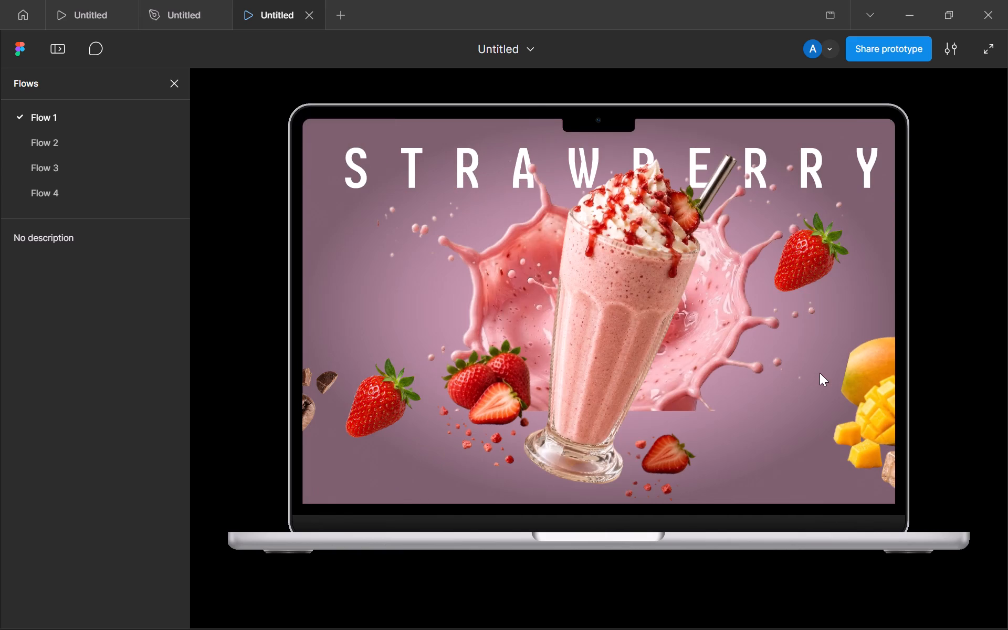
key("Right")
key("Right")
key("Right")
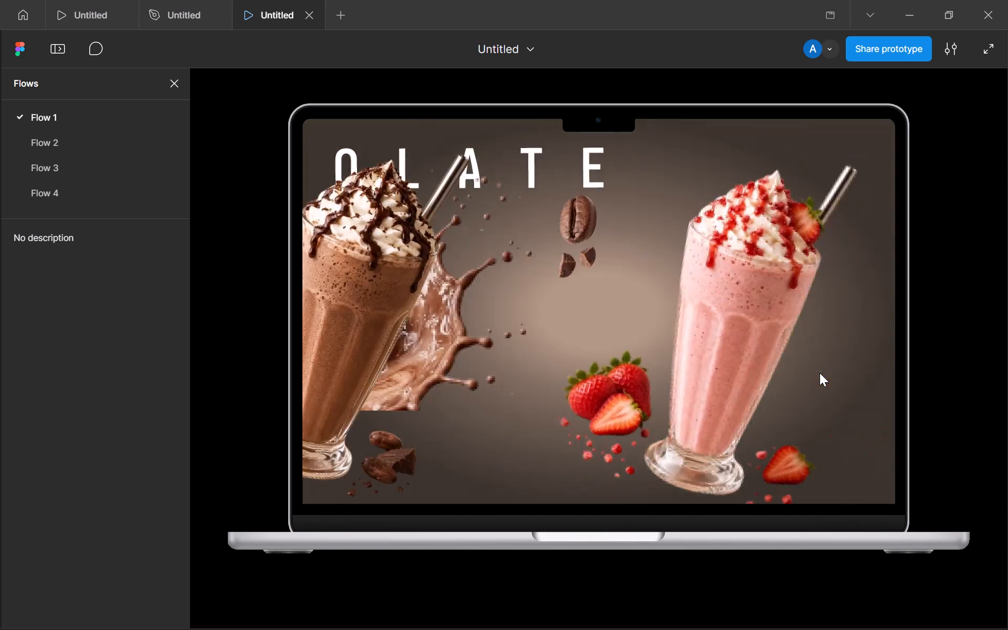
key("Right")
scroll(820, 373, "left", 10)
scroll(820, 373, "right", 4)
scroll(820, 373, "left", 11)
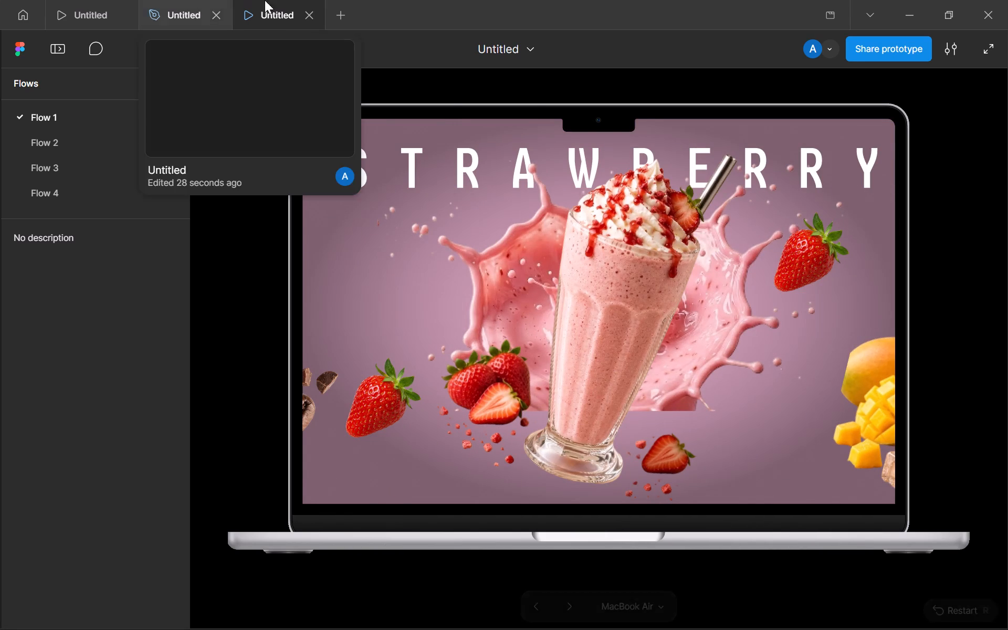
left_click(308, 20)
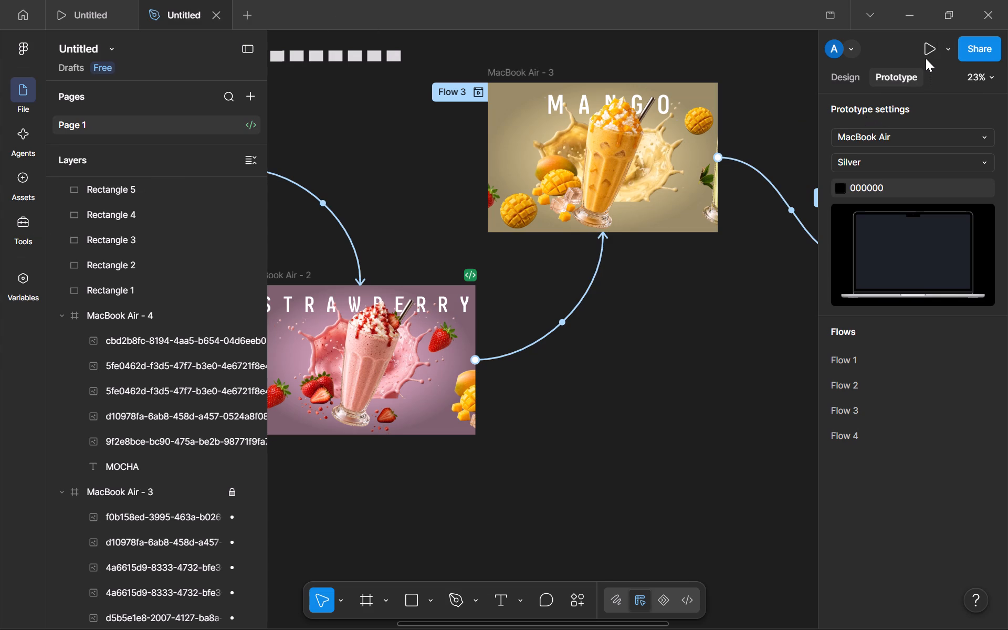
Inspect the settings of the mango frame's drag interaction to MacBook Air - 4.
left_click(774, 185)
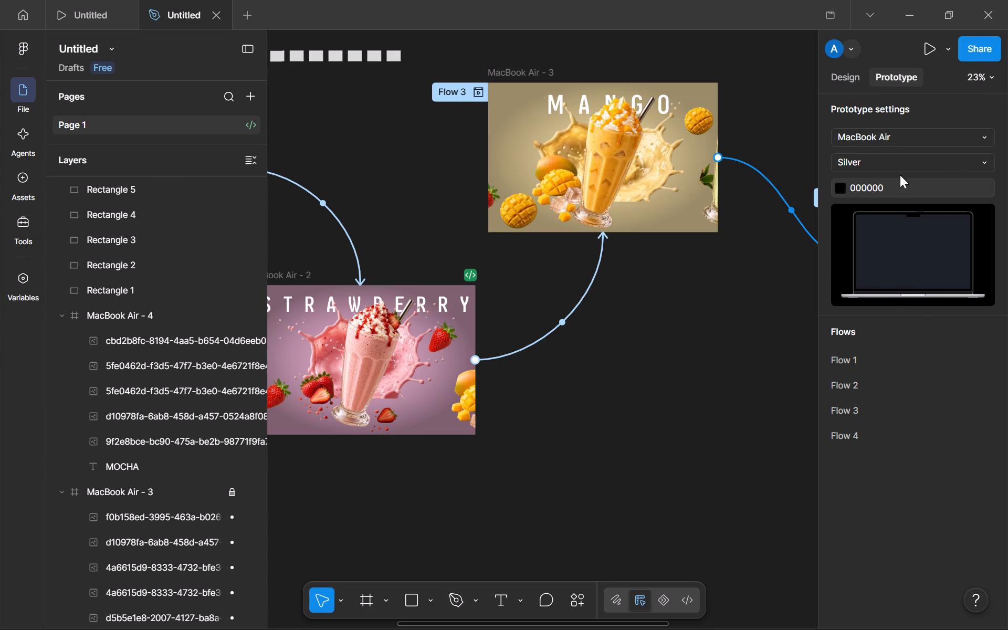
double_click(763, 183)
double_click(701, 372)
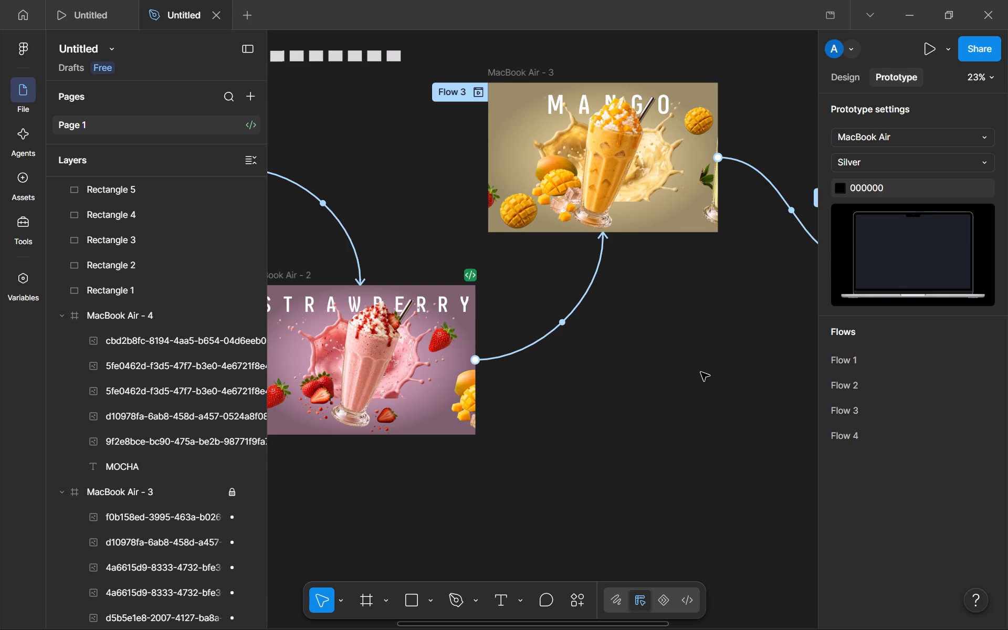
left_click(775, 184)
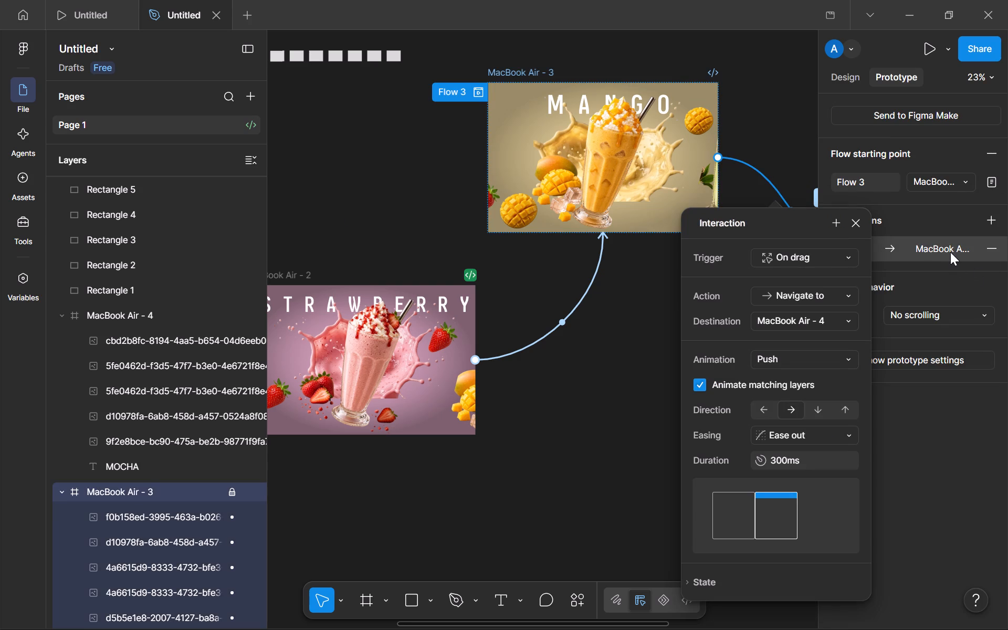
left_click(589, 384)
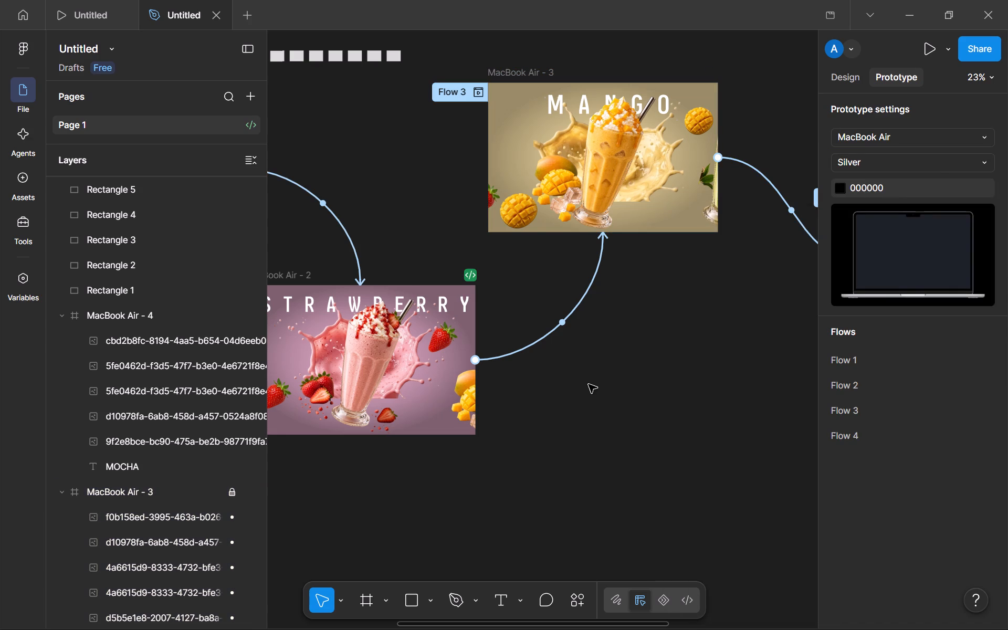
Present the prototype from Flow 1, swipe on the chocolate frame, and advance through the frame loop to check the transitions.
left_click(933, 44)
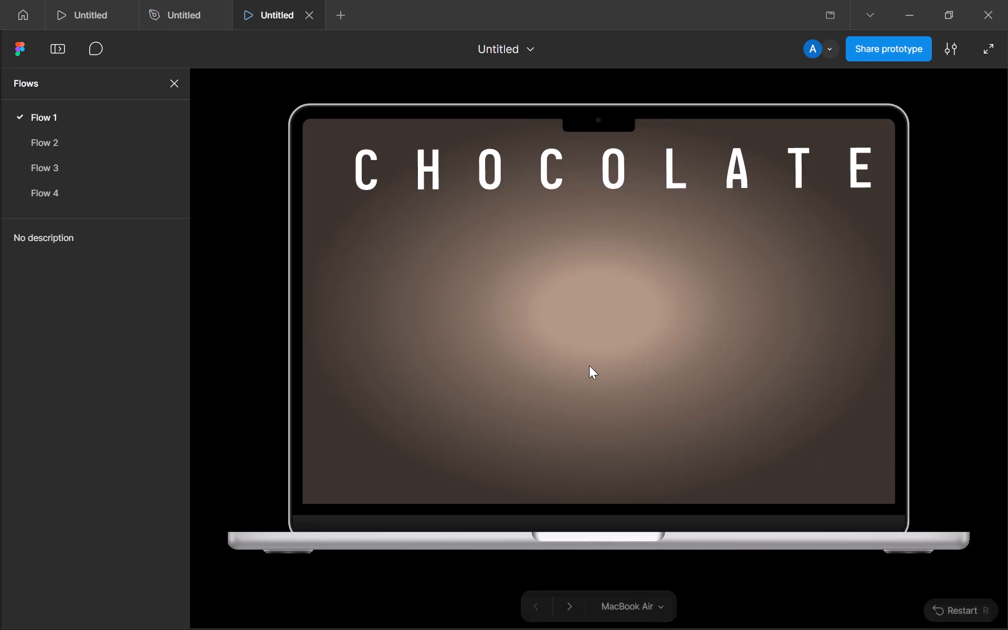
scroll(589, 365, "left", 13)
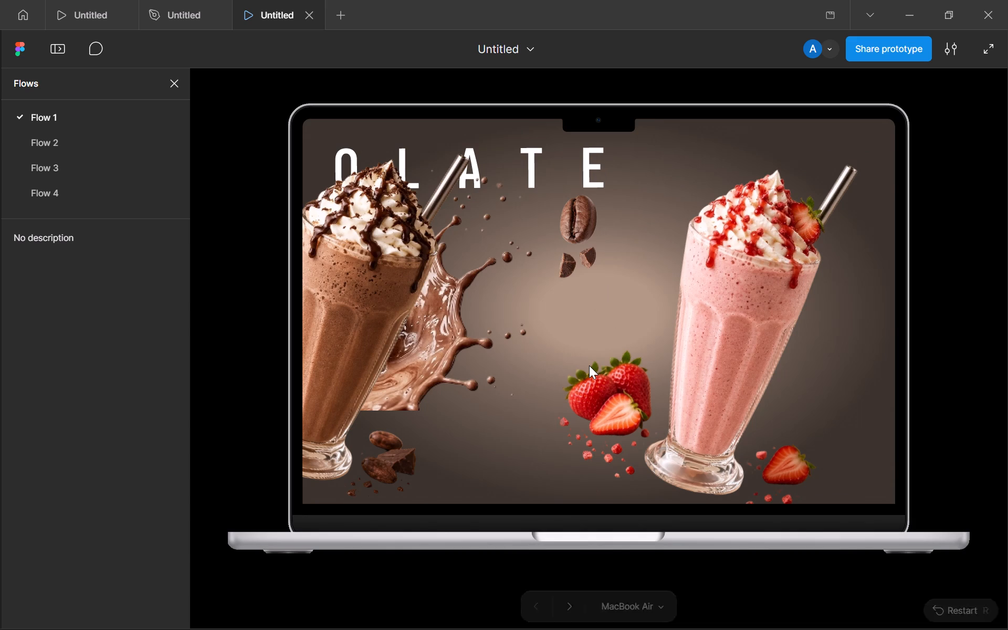
key("Right")
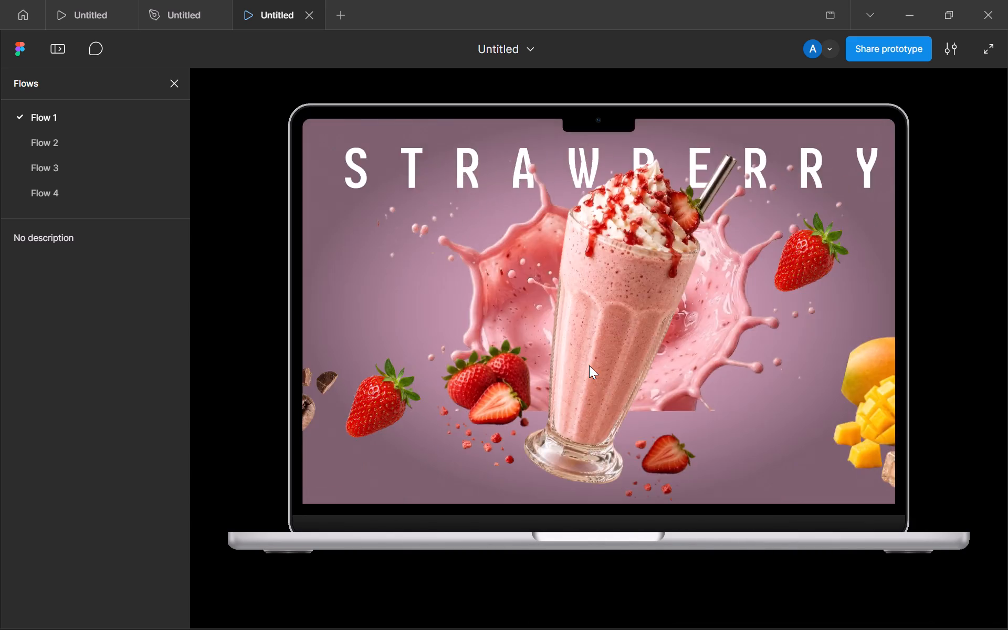
key("Right")
key("Right")
key("Right")
key("Right")
key("Right")
key("Right")
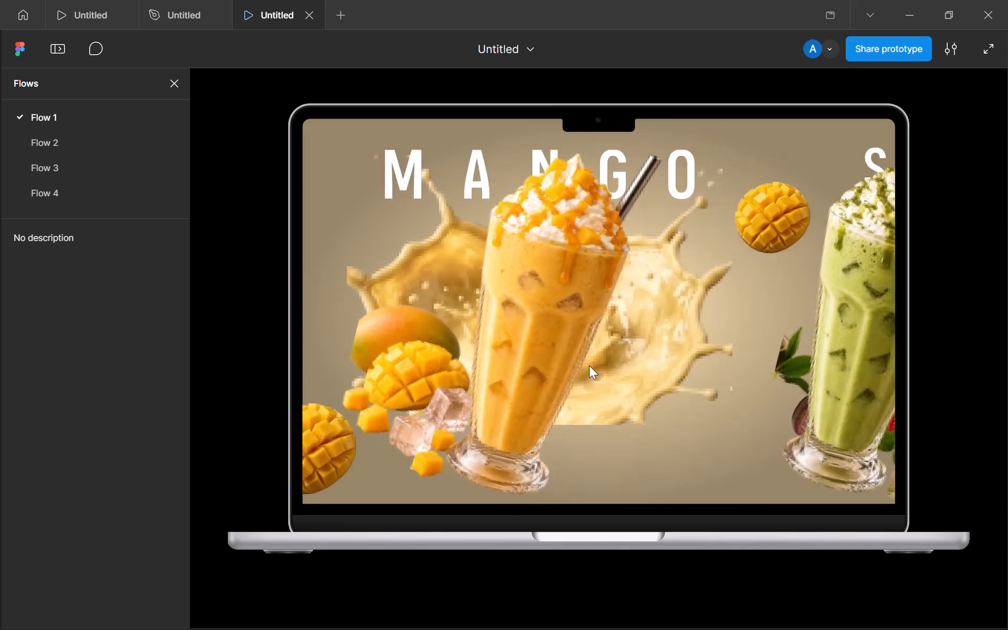
key("Right")
key("Right")
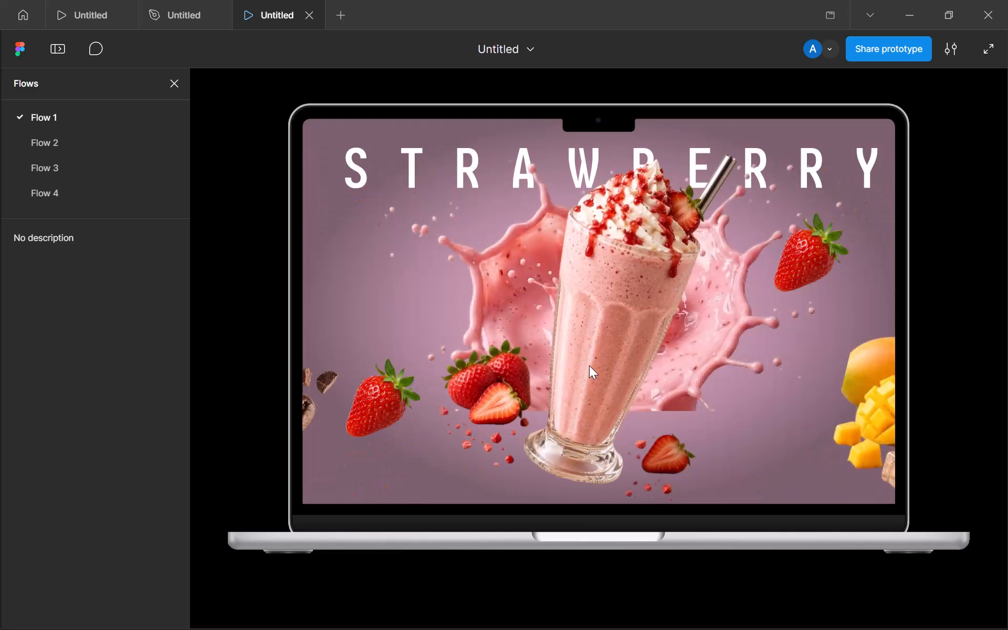
Step forward and back through the milkshake frames once more to review the transitions around the loop.
key("Right")
key("Right")
key("Right")
key("Right")
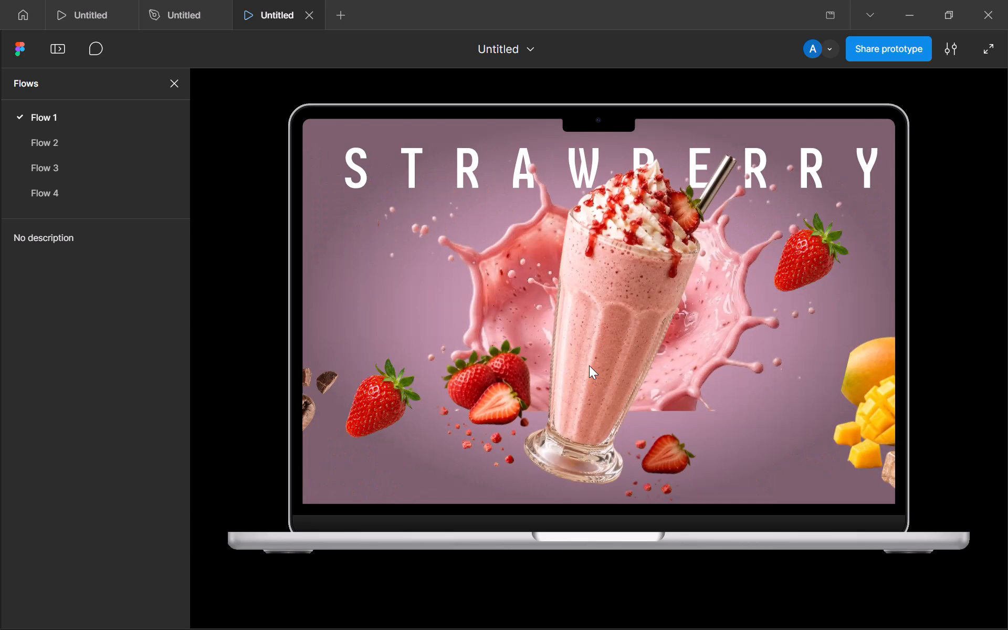
key("Right")
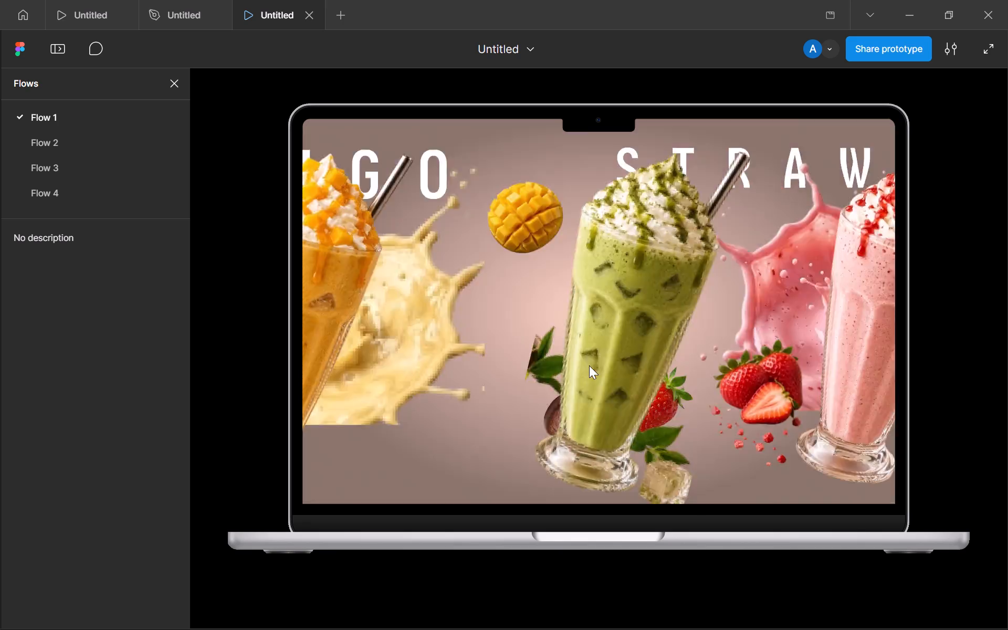
key("Right")
key("Right")
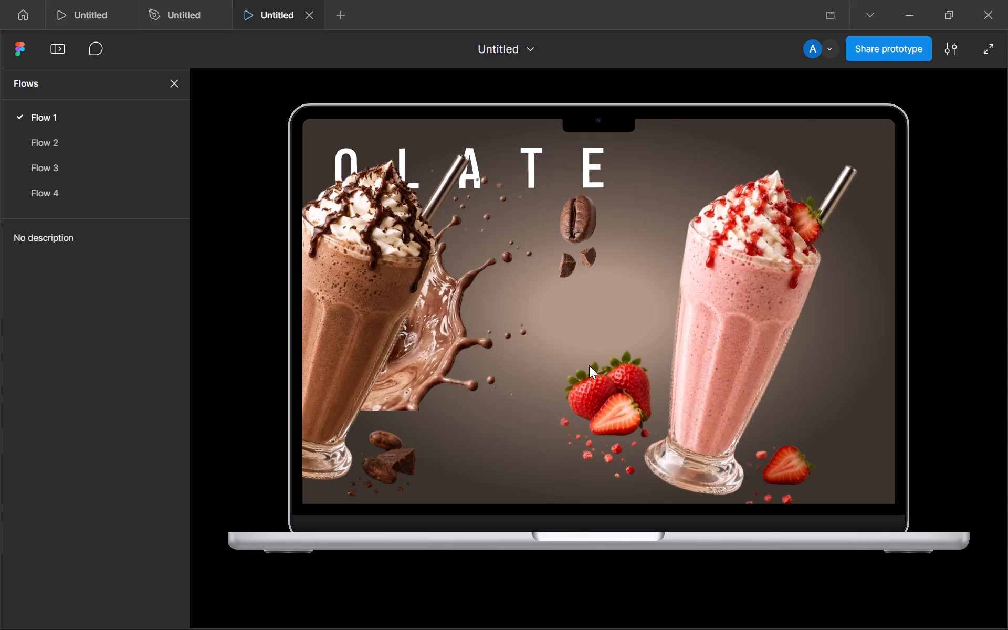
key("Left")
key("Right")
key("Right")
key("Right")
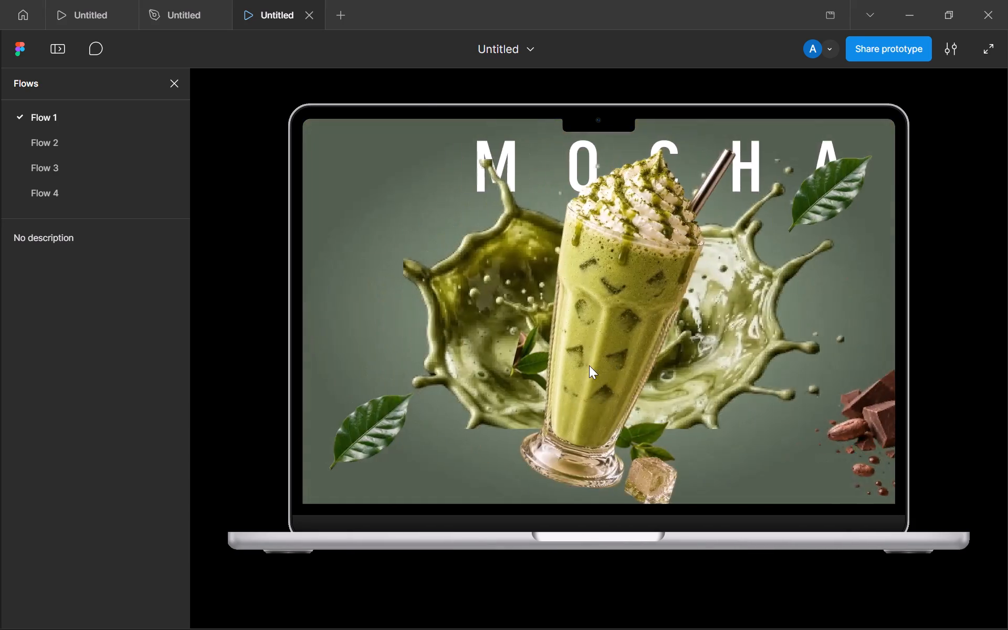
Advance the preview two frames from the mocha frame to check the transitions through the chocolate and strawberry frames.
key("Right")
key("Right")
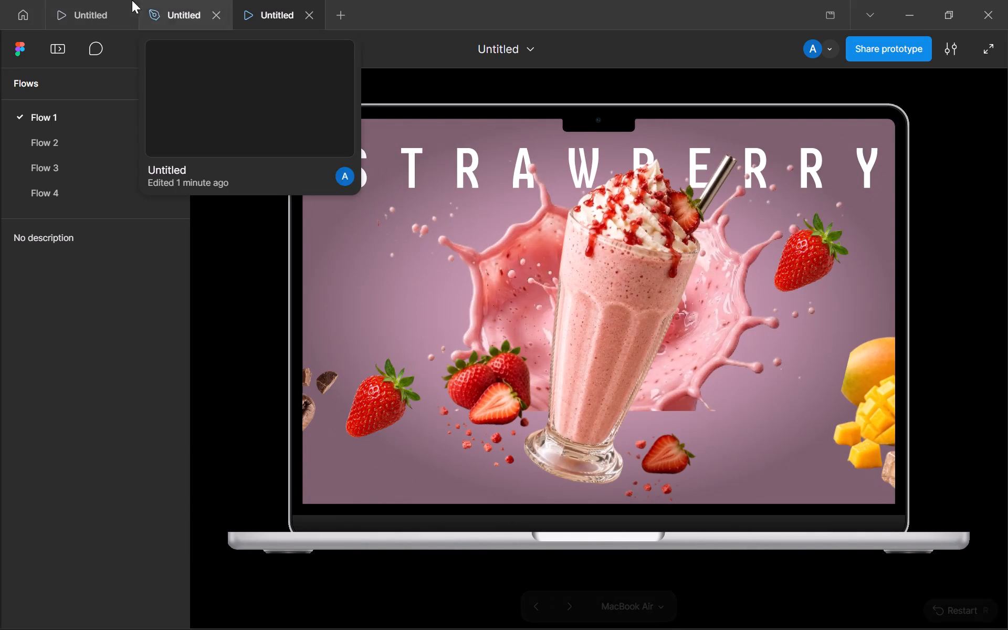
Return to the design file and inspect the settings of the chocolate frame's drag interaction to MacBook Air - 2.
left_click(165, 14)
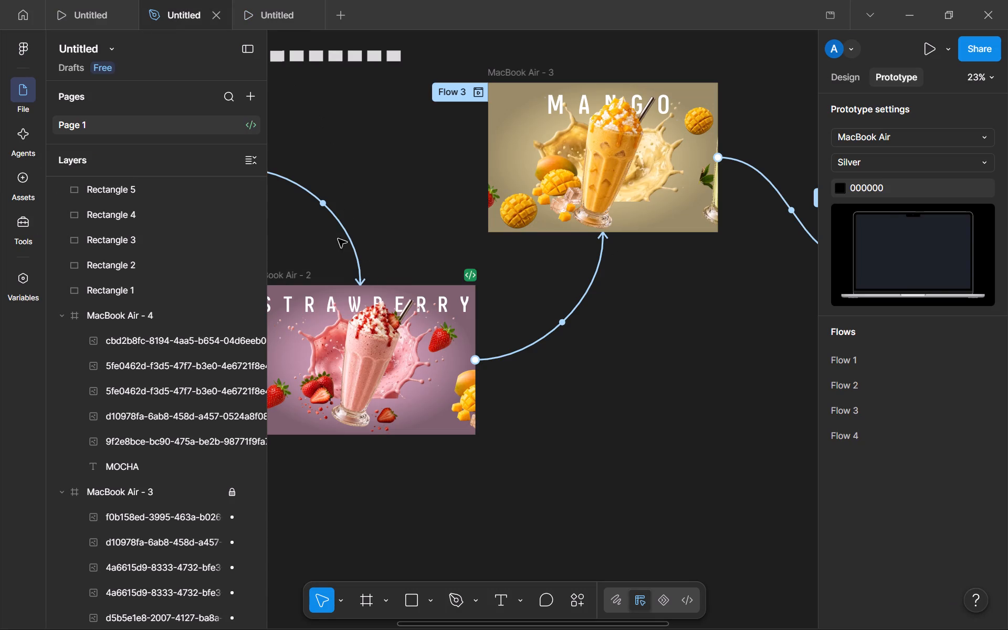
scroll(332, 211, "right", 1)
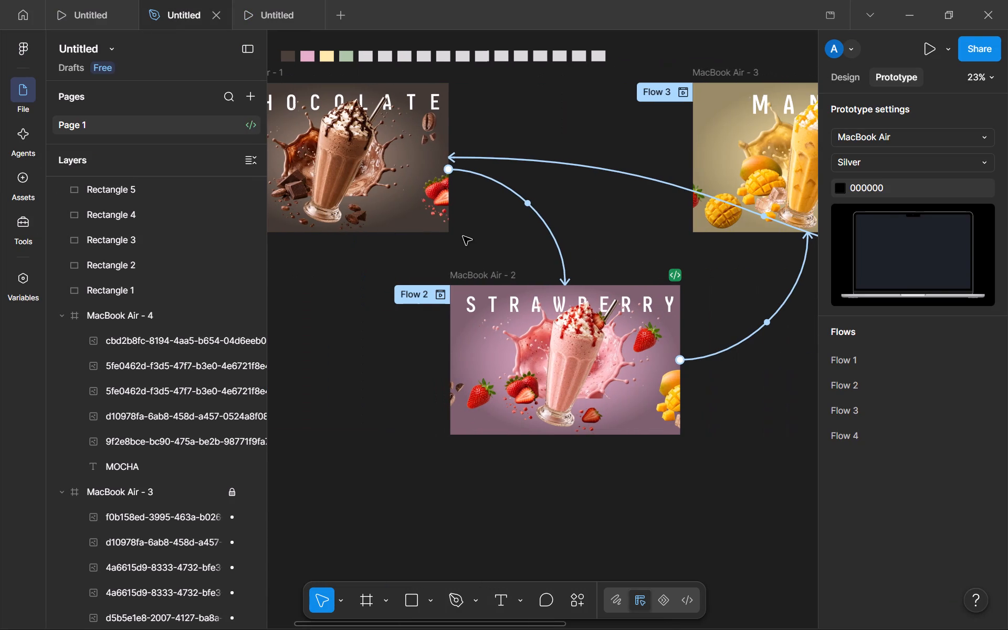
left_click(459, 238)
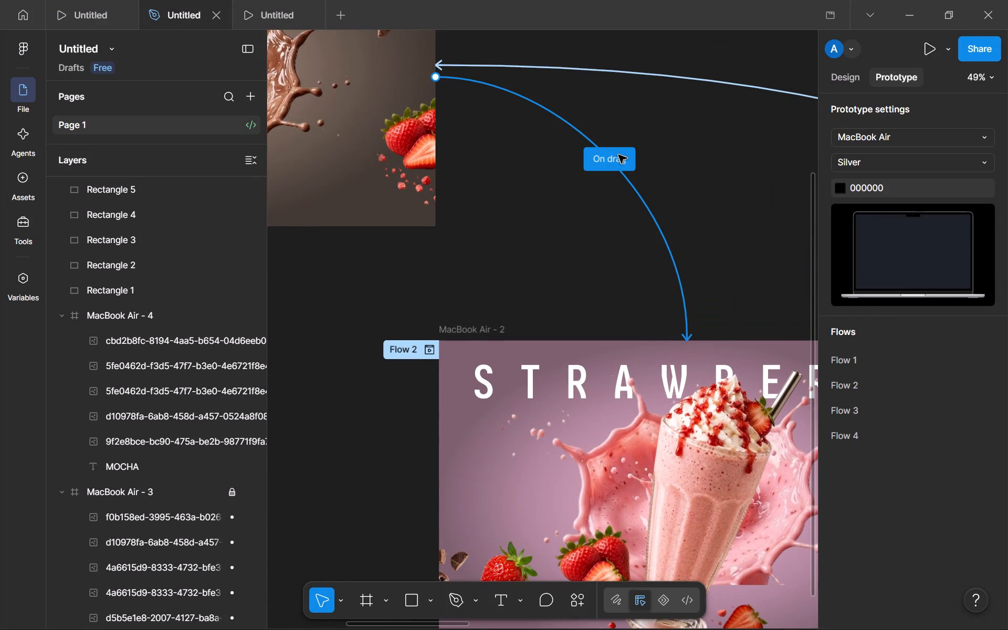
left_click(618, 155)
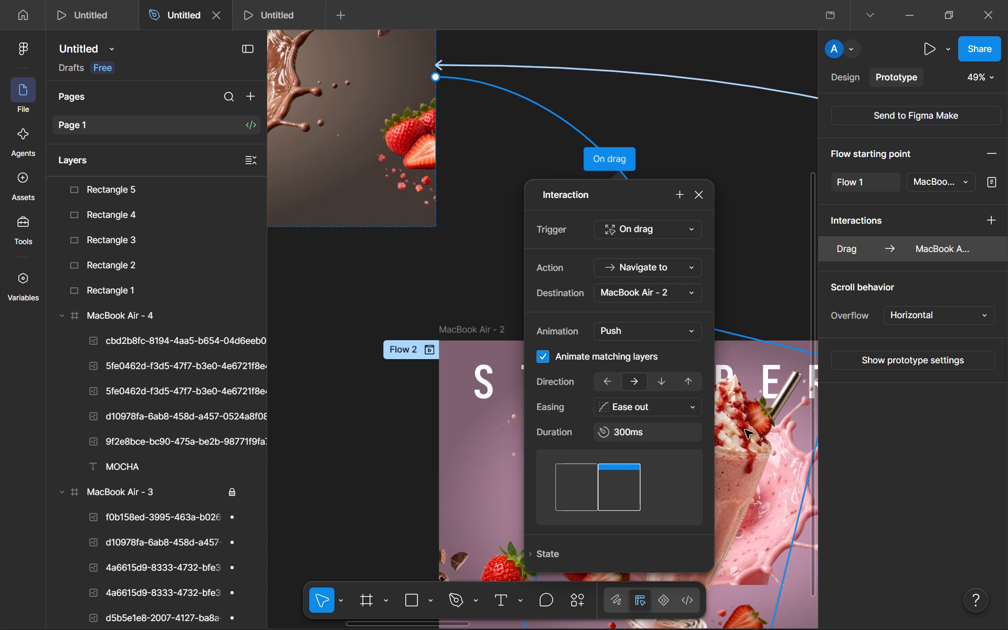
left_click(755, 242)
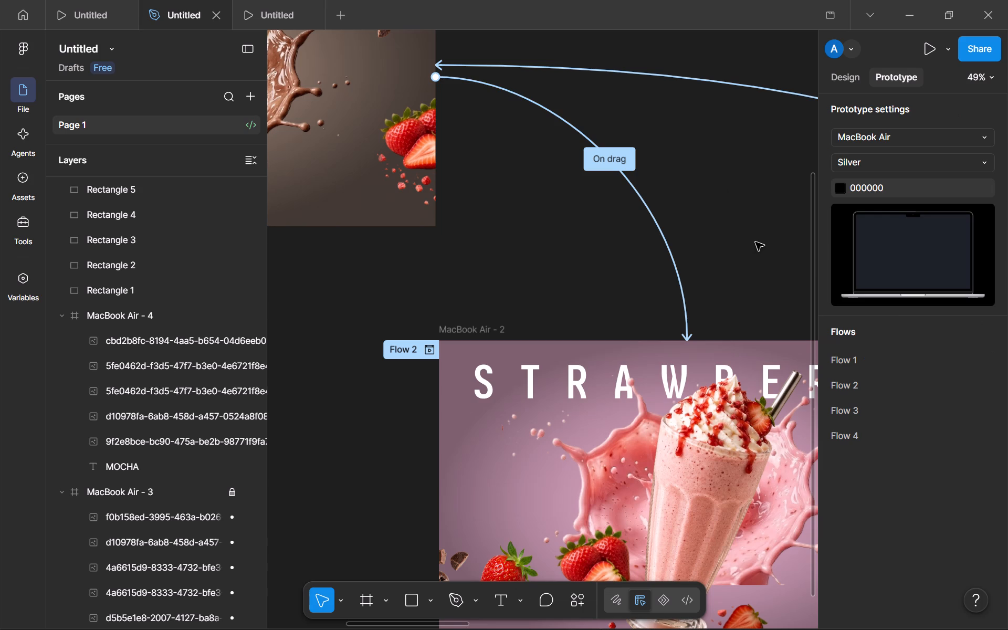
scroll(755, 242, "left", 1)
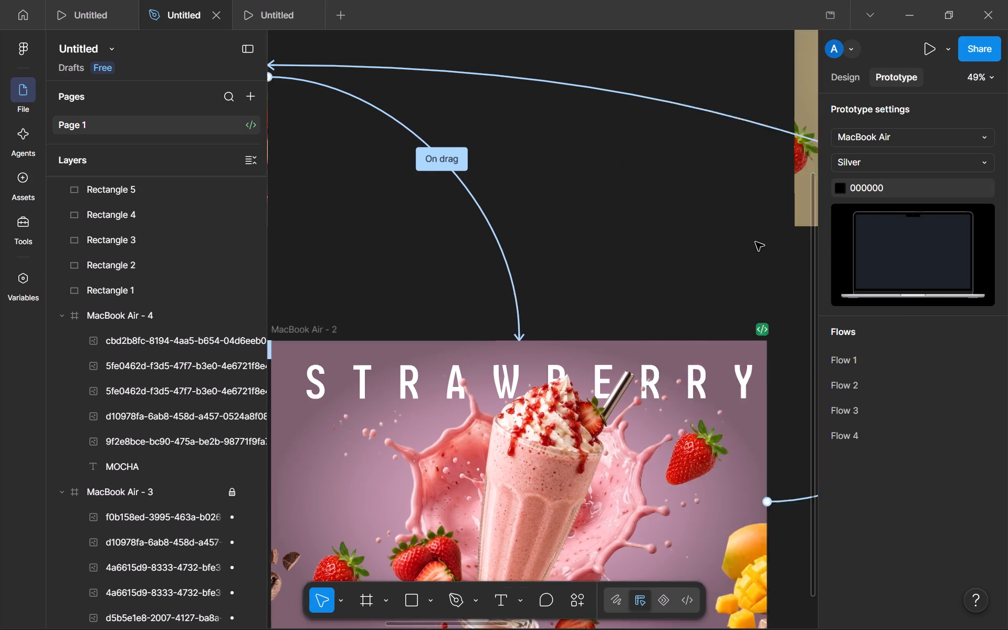
scroll(755, 242, "left", 1)
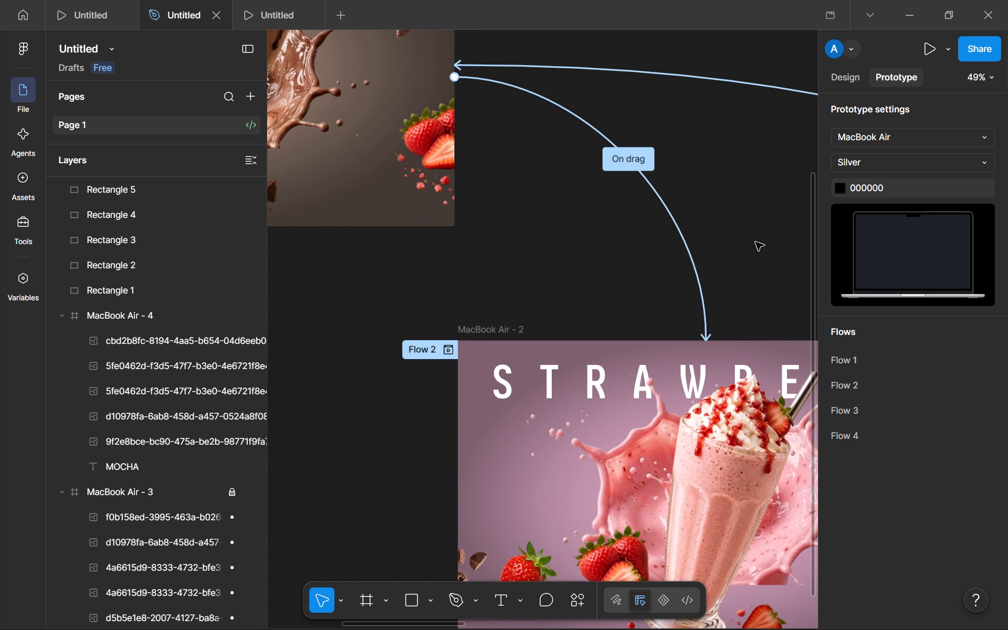
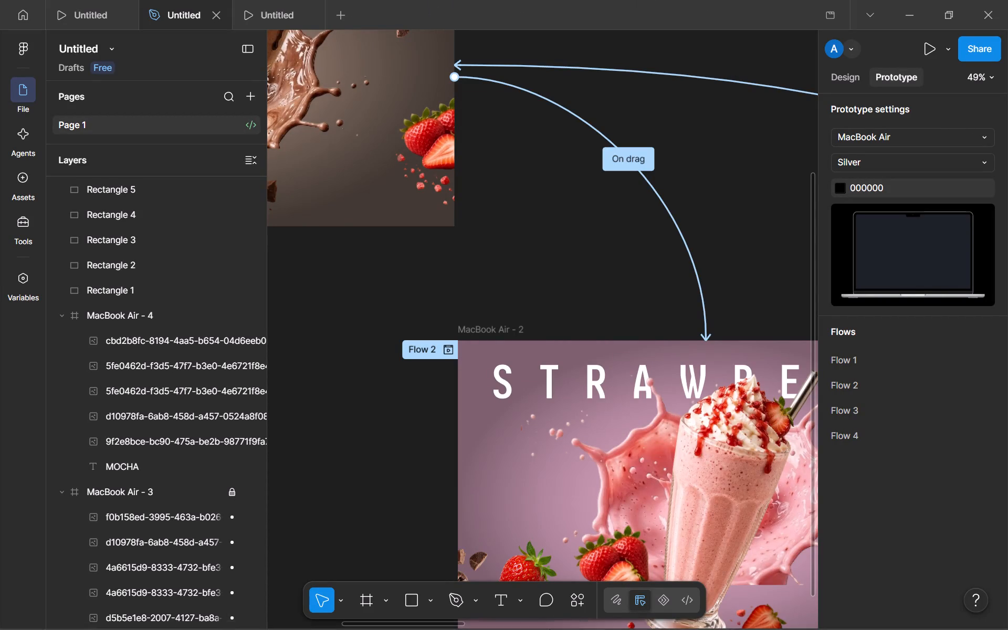
Leave the design file for the desktop, search the system for k, and launch the Kuro app.
left_click(1007, 629)
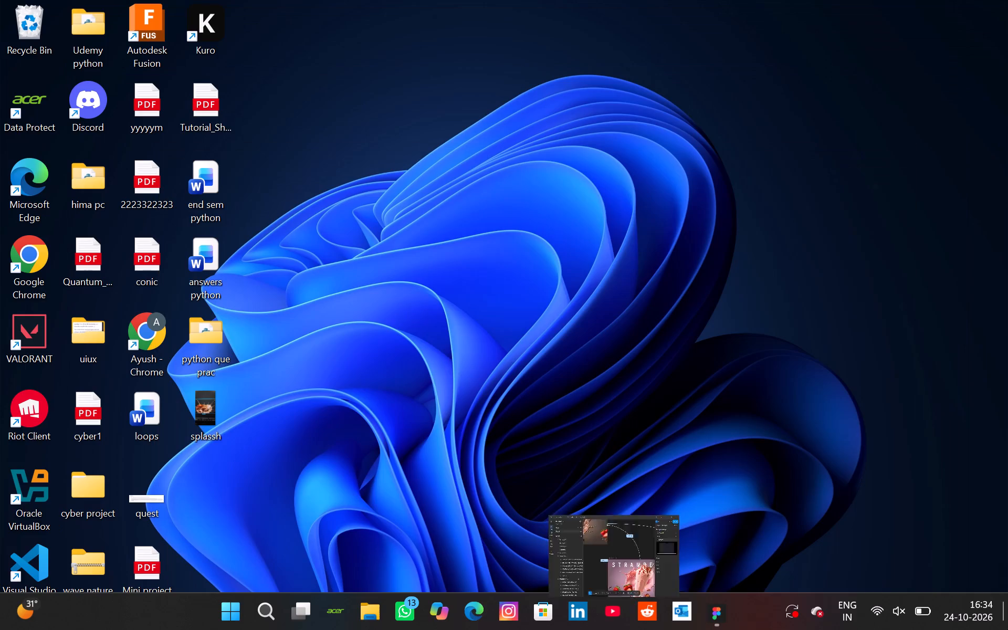
scroll(1007, 629, "down", 9)
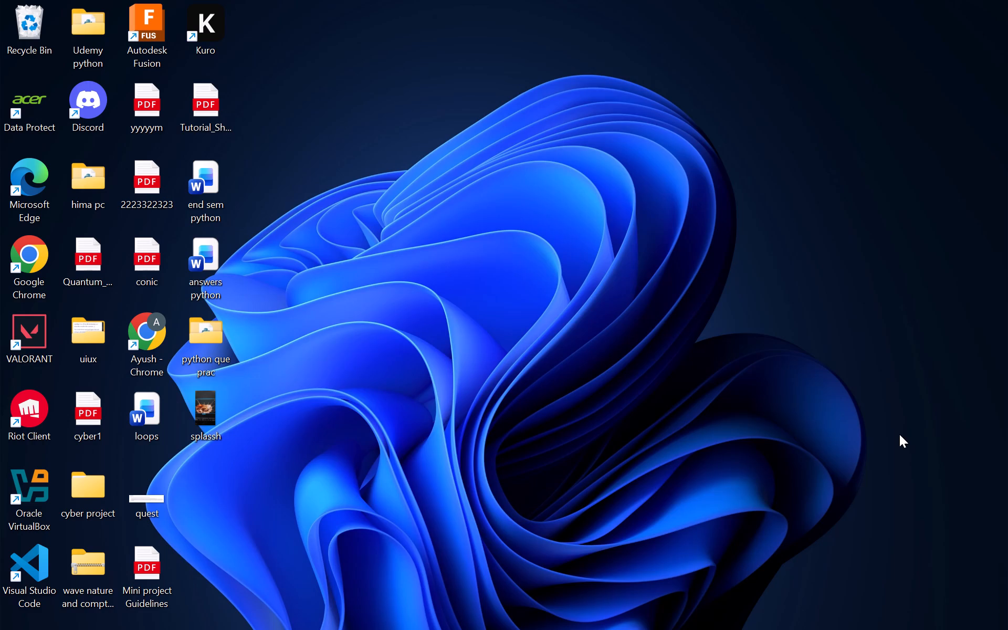
key("k")
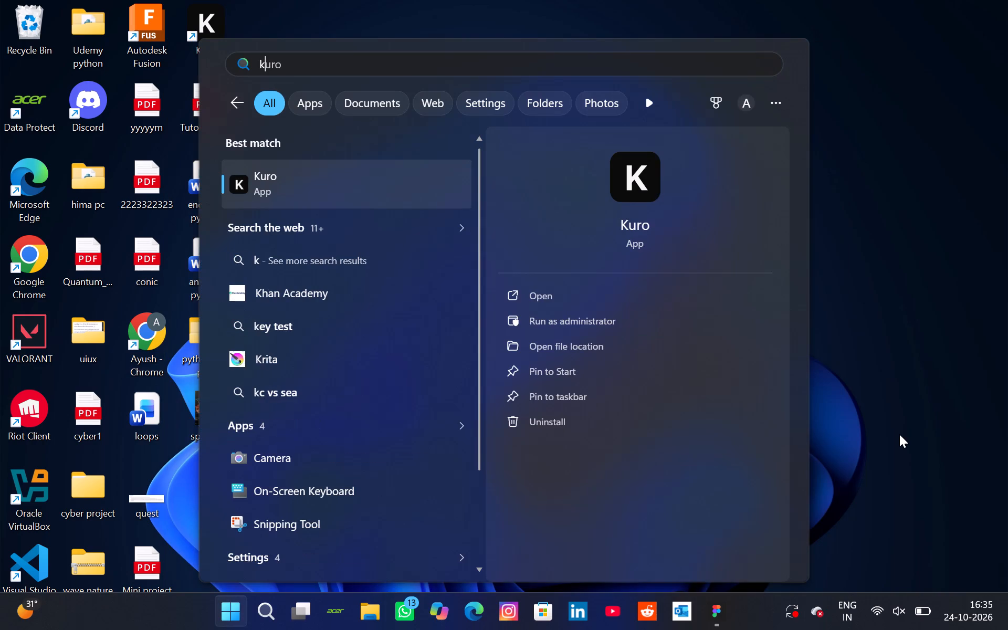
key("Return")
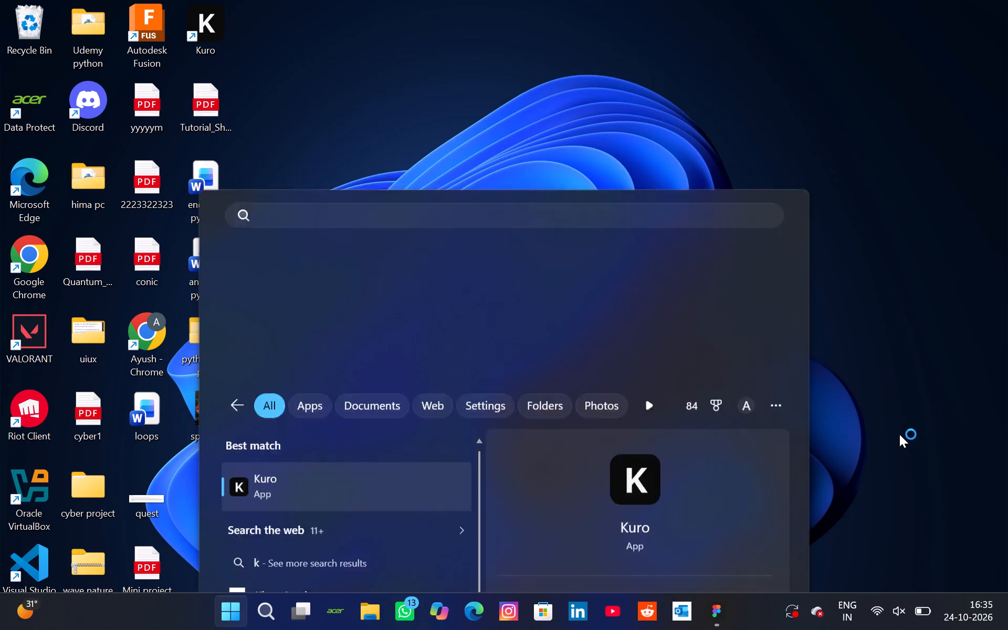